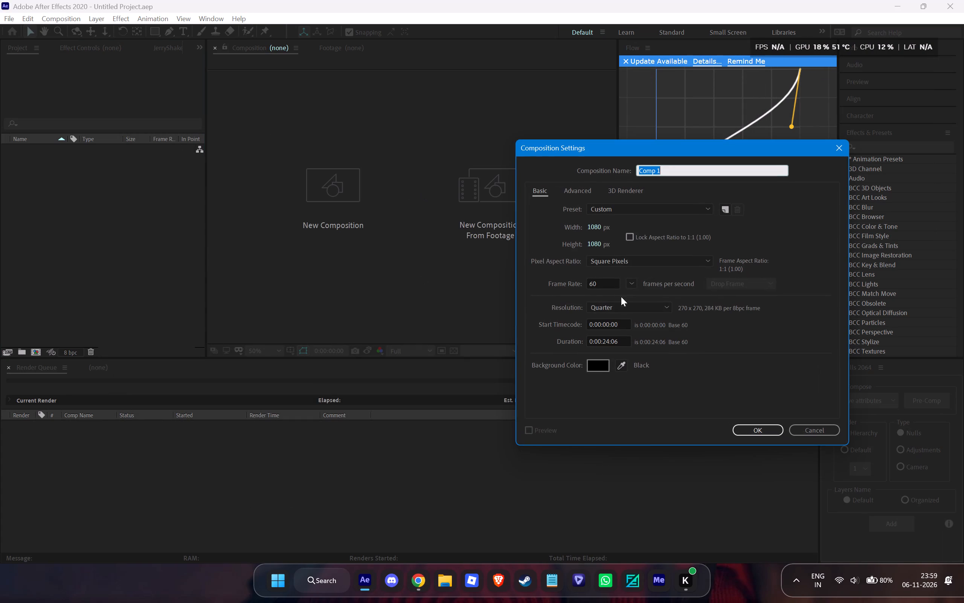
Create the 1080 x 1080 px composition Comp 1 with its frame rate set to 20 frames per second.
left_click_drag(604, 286, 583, 297)
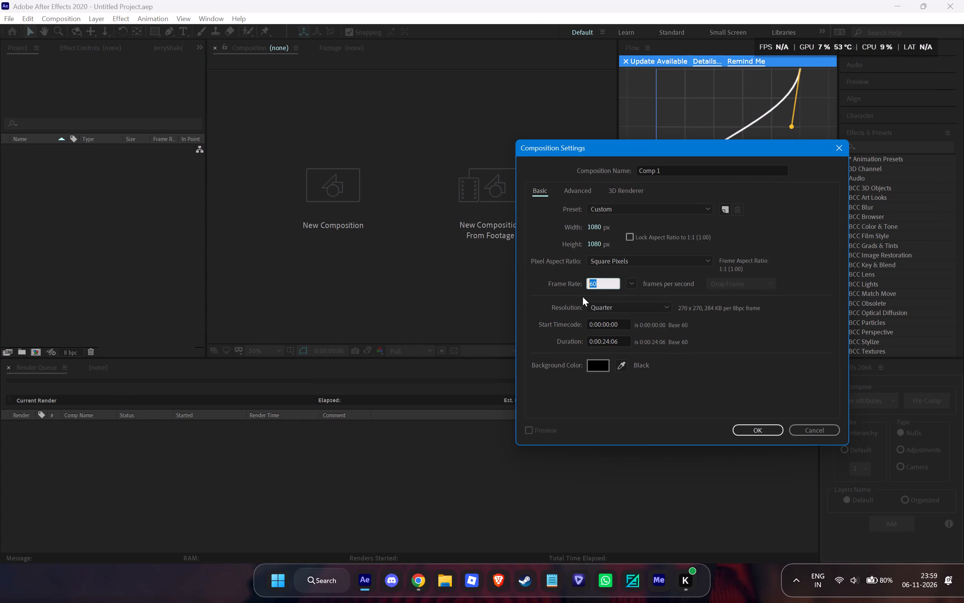
type("20")
key("Return")
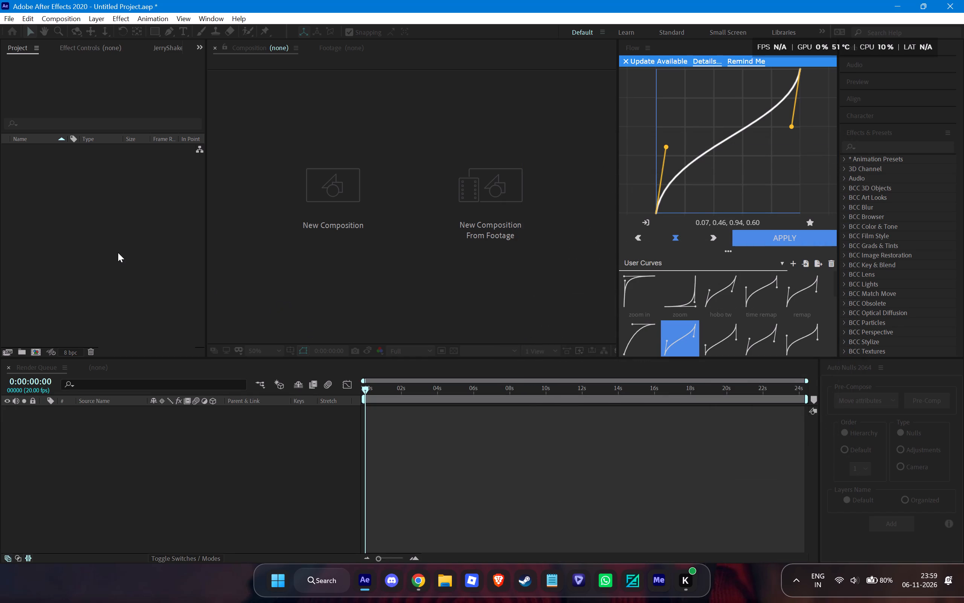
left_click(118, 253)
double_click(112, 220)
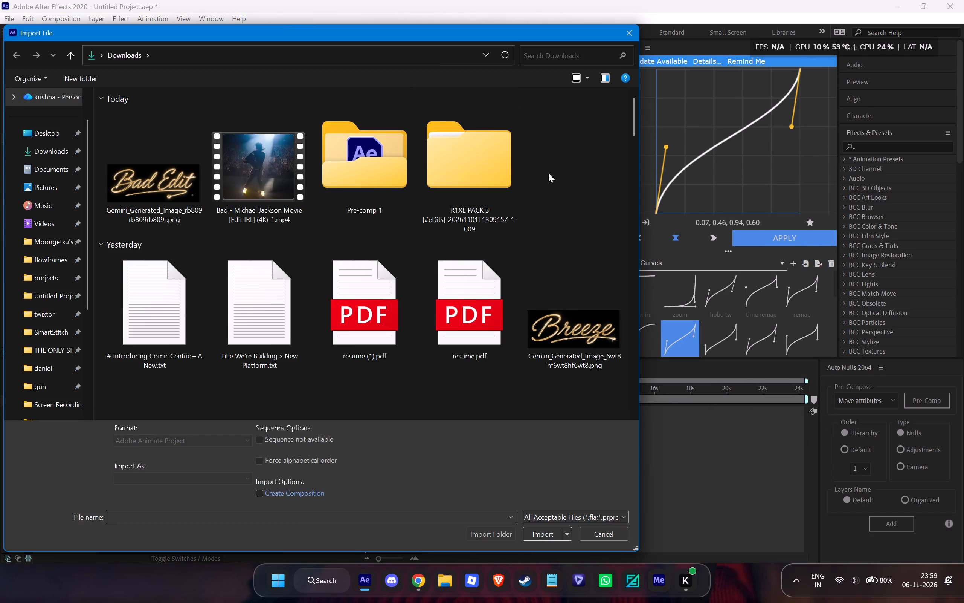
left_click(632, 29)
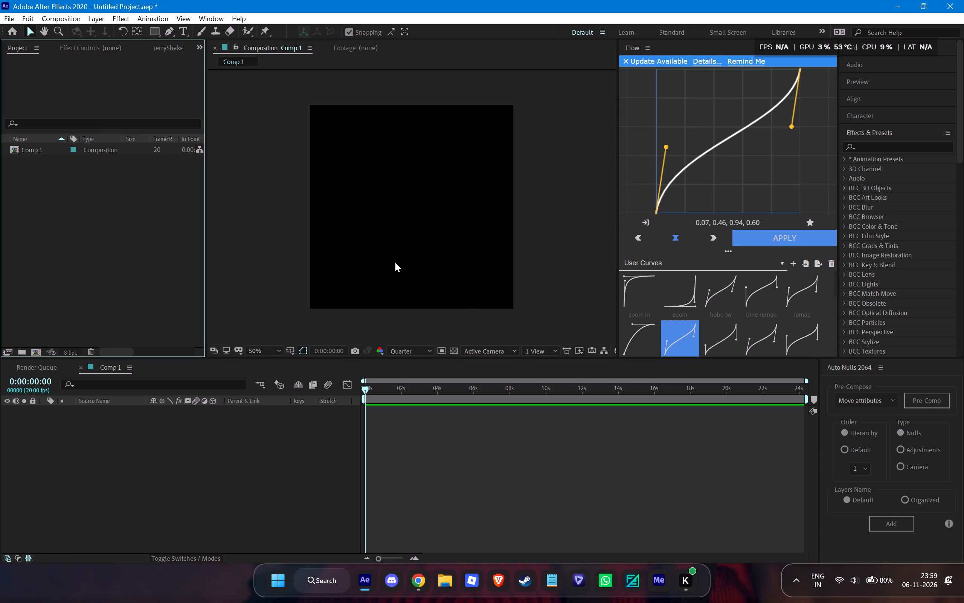
Add a horizontal text layer in Comp 1 and paste the copied copyright notice beginning "C 2026 FURYS COPYRIGHT" into it.
left_click(183, 31)
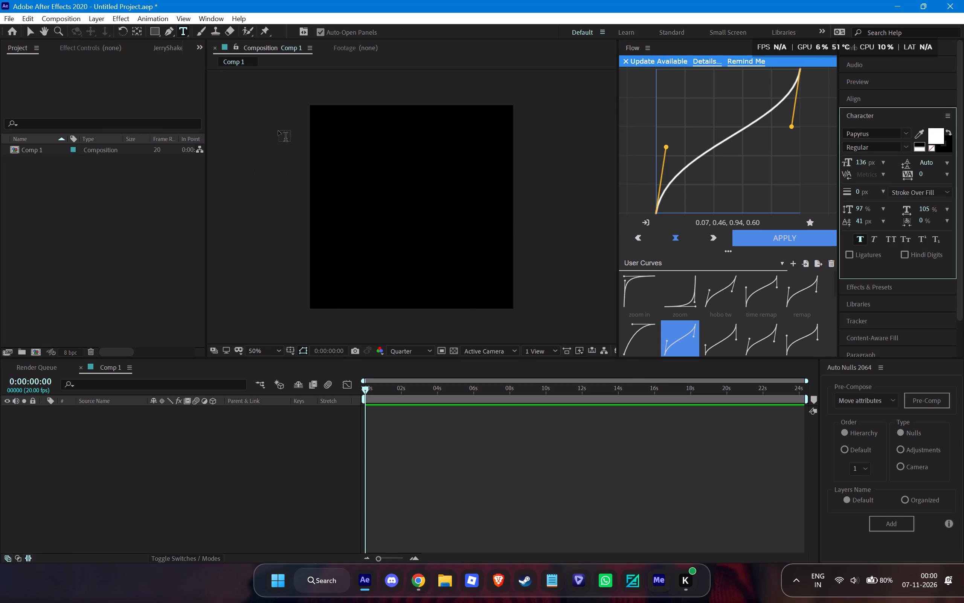
left_click(365, 202)
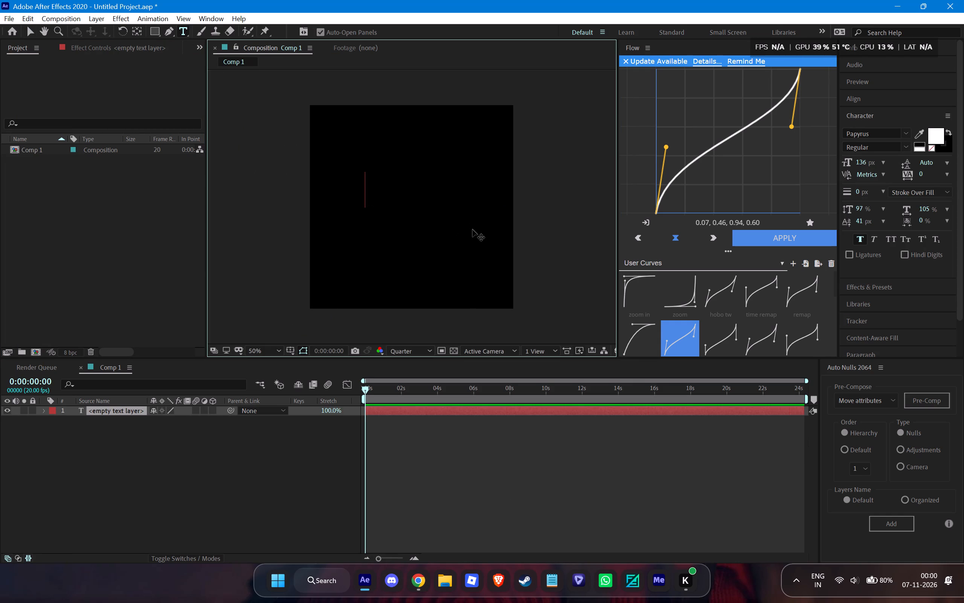
key("ctrl+v")
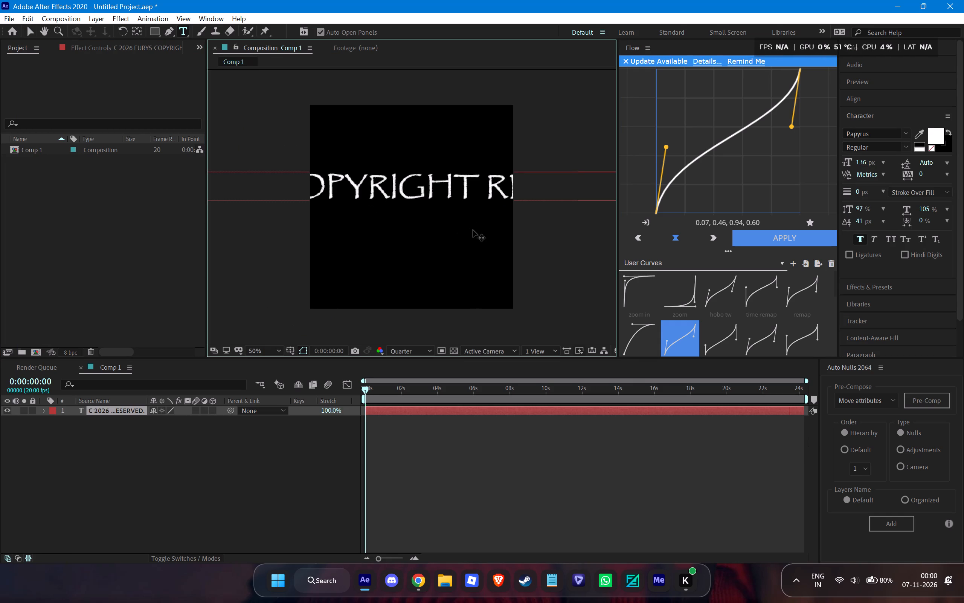
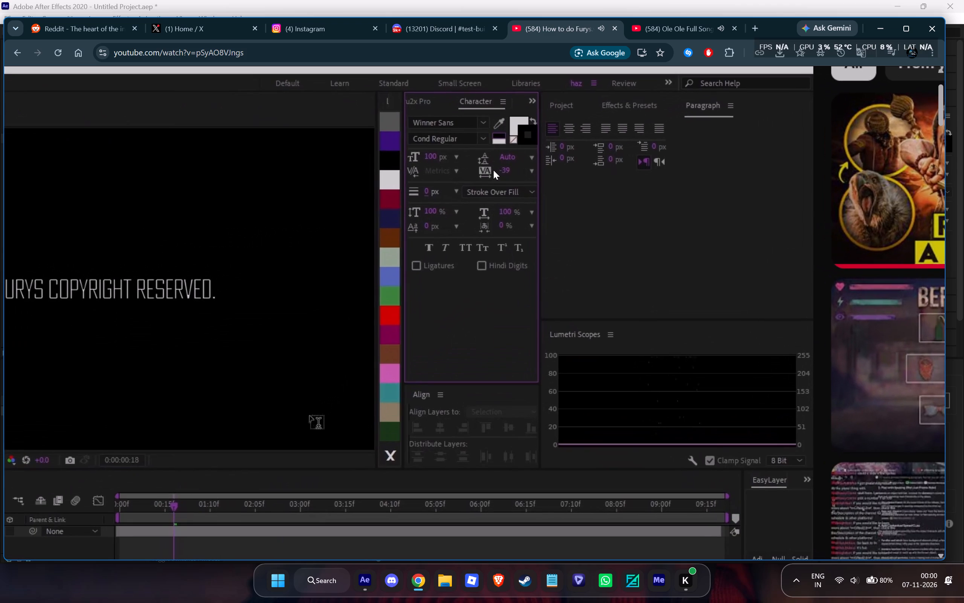
Switch to After Effects, where Comp 1 is open.
left_click(357, 571)
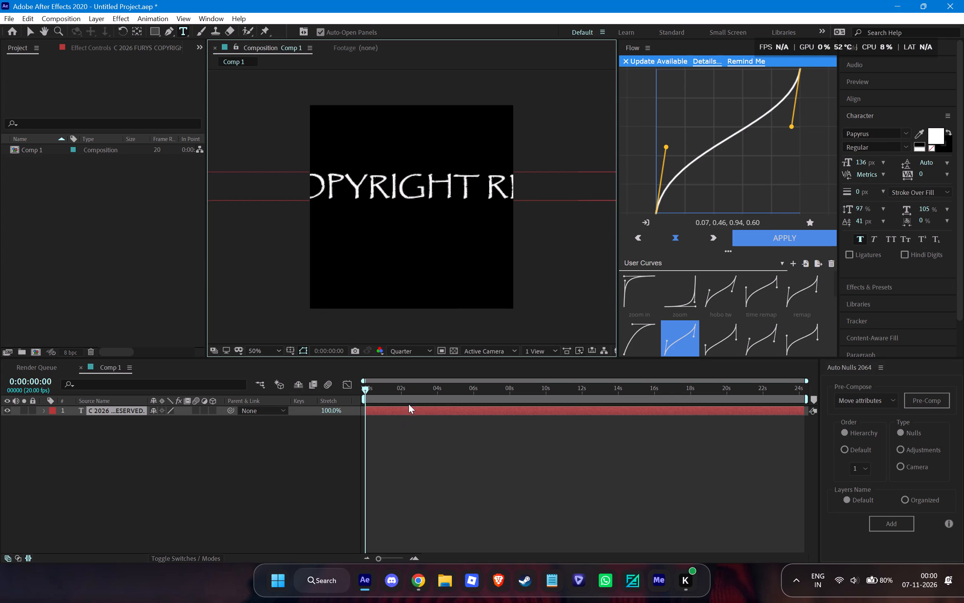
key("s")
key("ctrl+z")
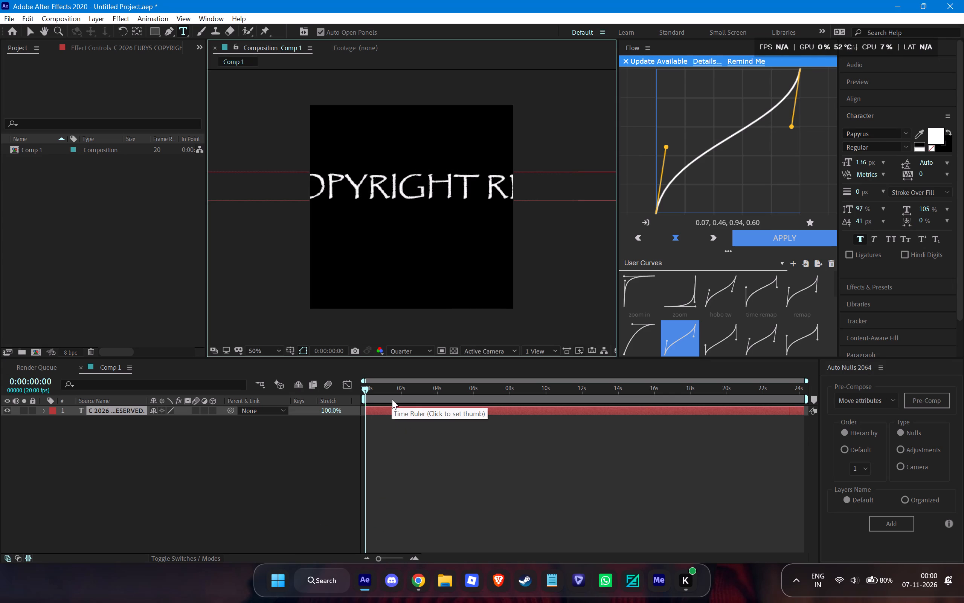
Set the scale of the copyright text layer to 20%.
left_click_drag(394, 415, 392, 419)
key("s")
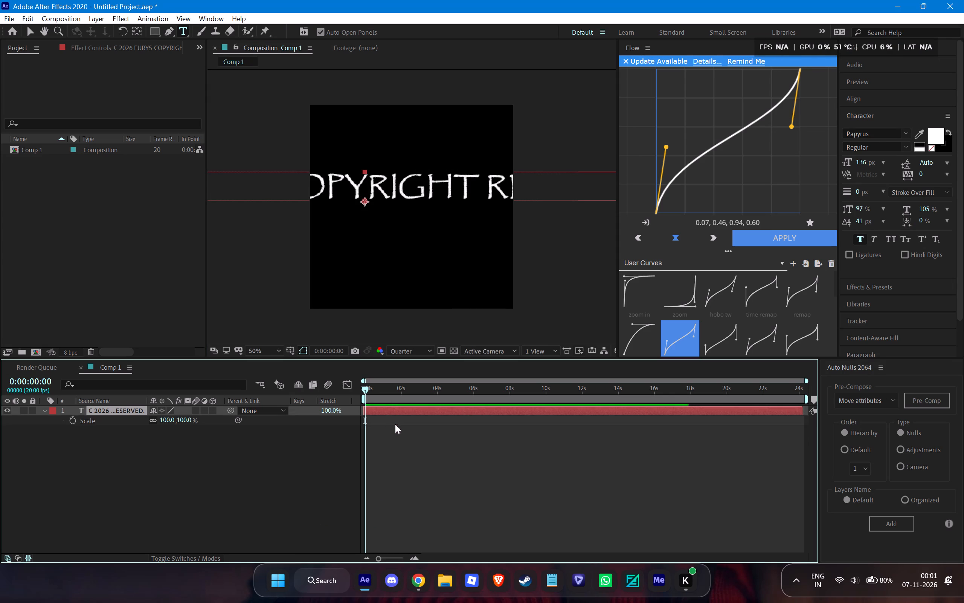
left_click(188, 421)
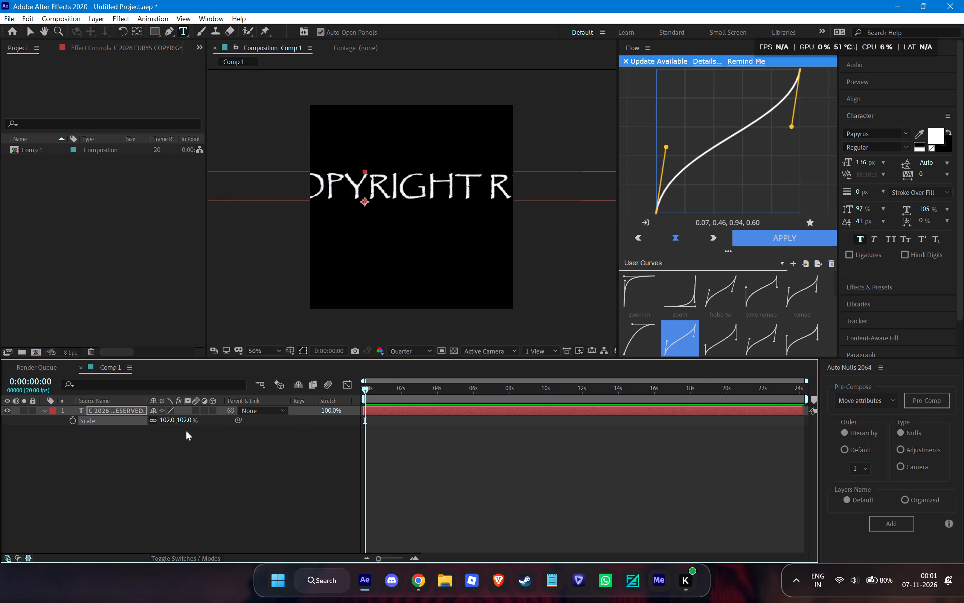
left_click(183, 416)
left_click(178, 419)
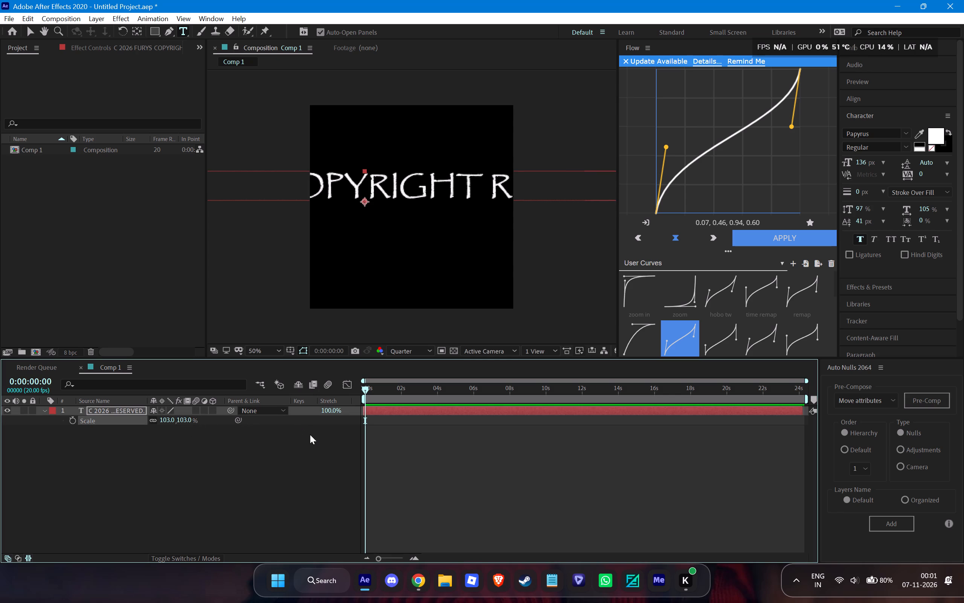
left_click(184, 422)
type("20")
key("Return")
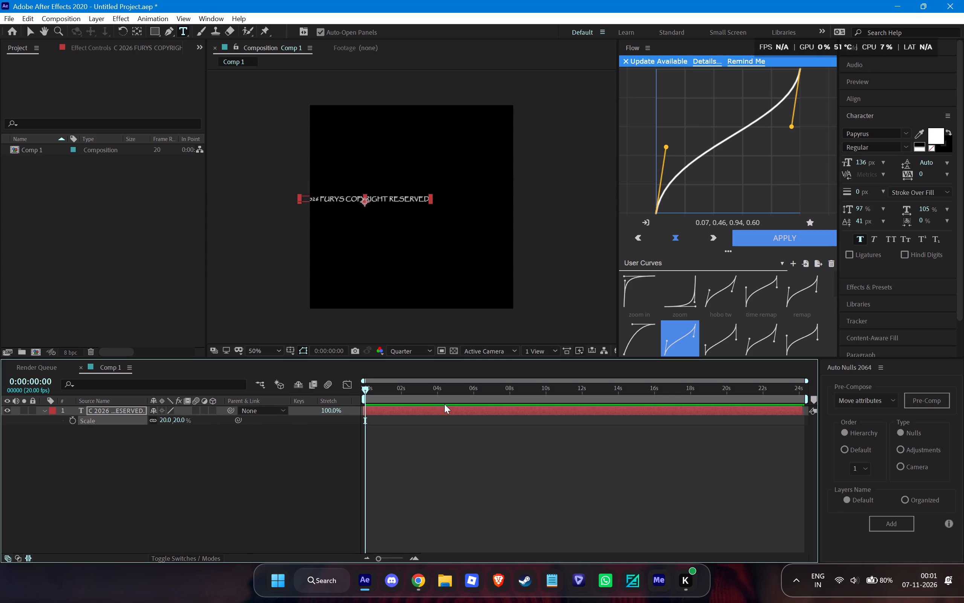
Change the font of the whole copyright text to Winner Sans.
double_click(442, 419)
double_click(525, 408)
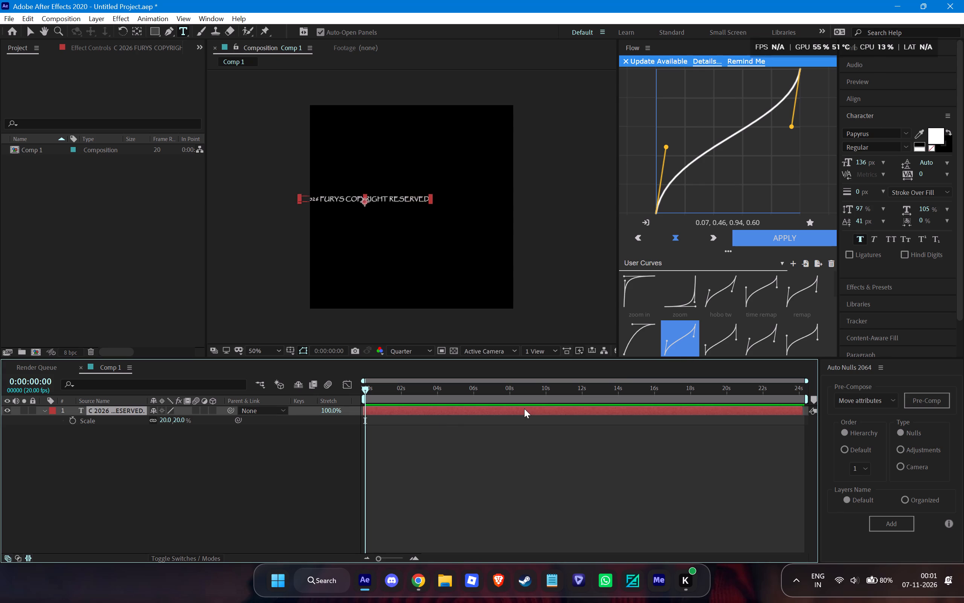
left_click_drag(877, 138, 880, 142)
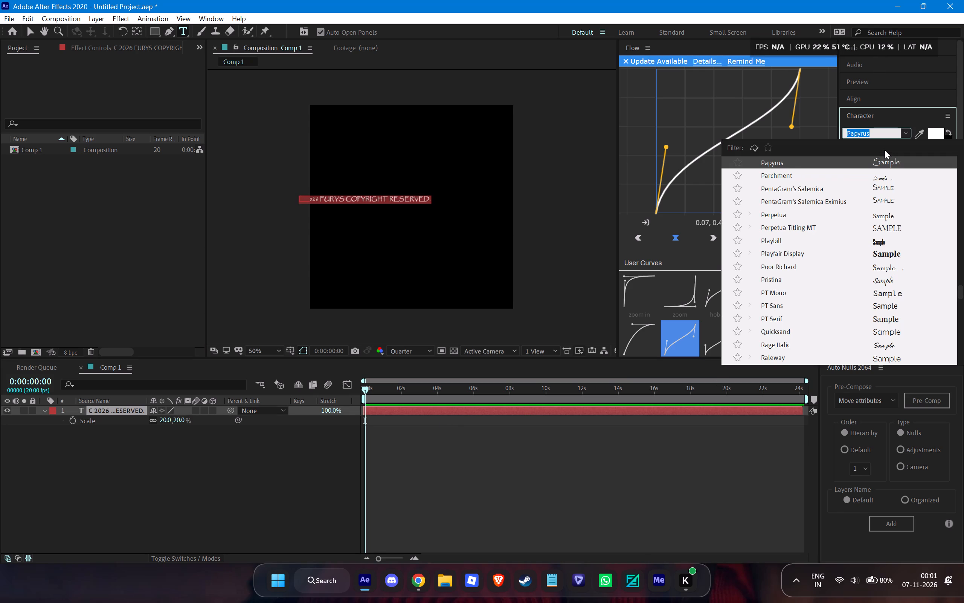
type("wi")
key("n")
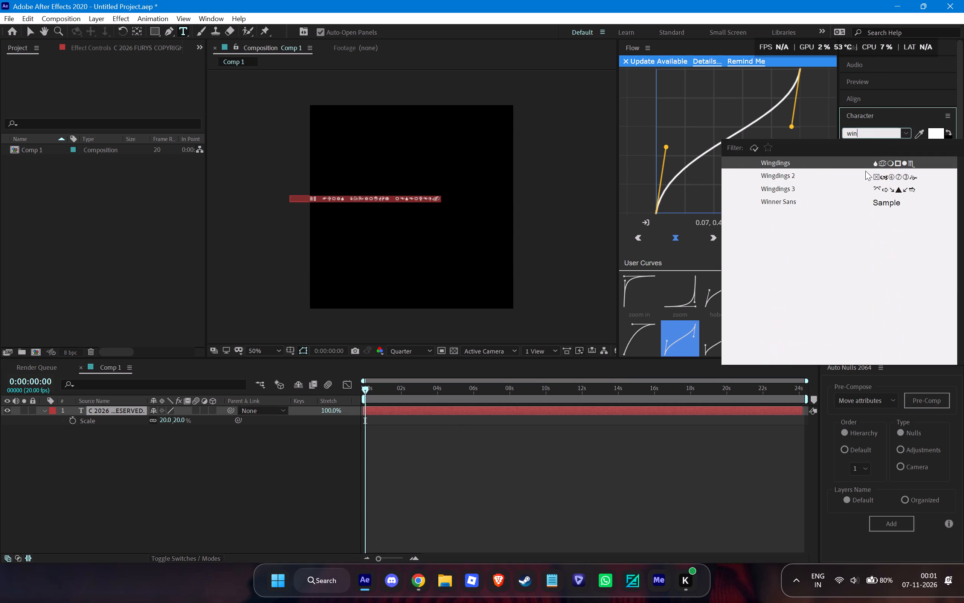
left_click(804, 199)
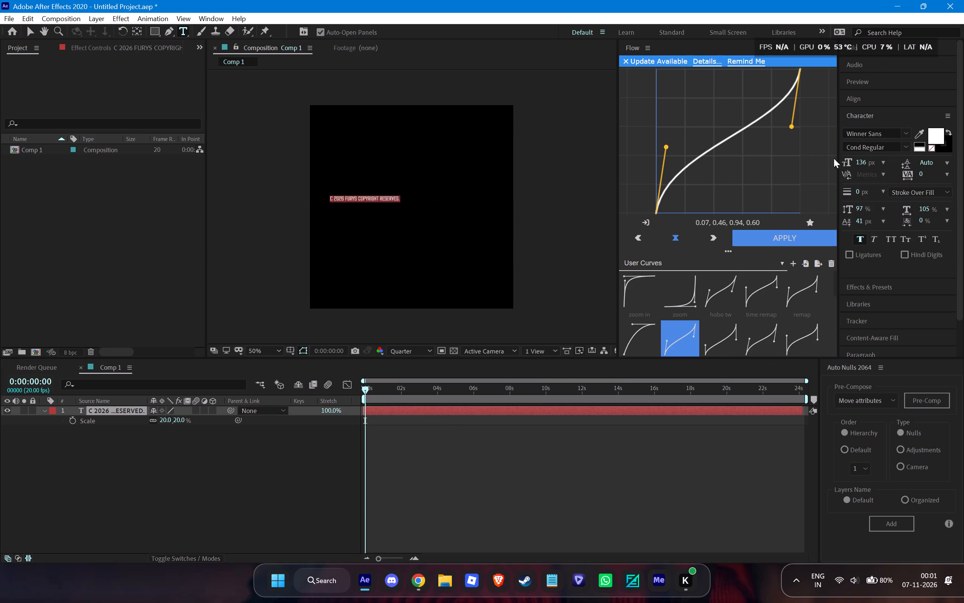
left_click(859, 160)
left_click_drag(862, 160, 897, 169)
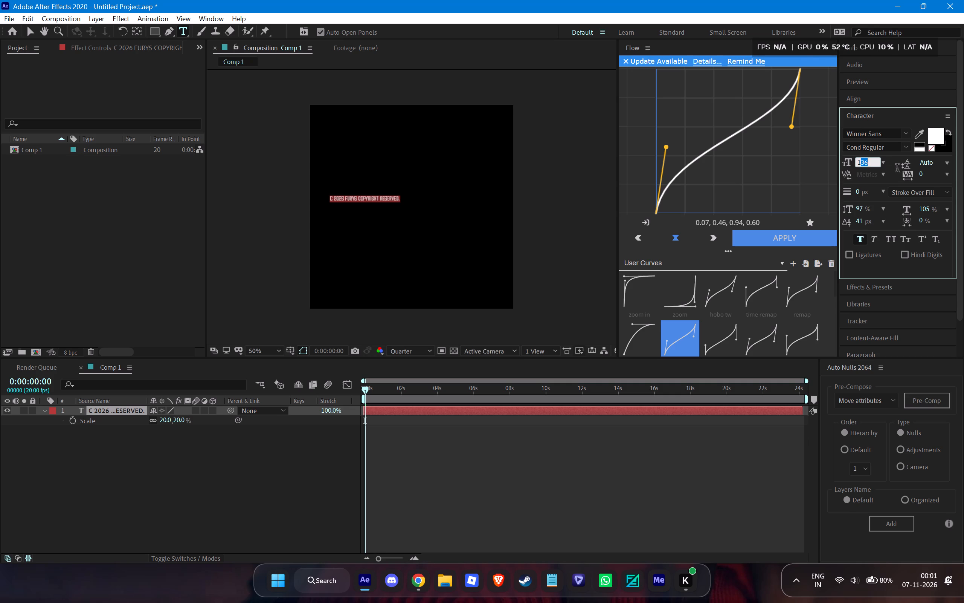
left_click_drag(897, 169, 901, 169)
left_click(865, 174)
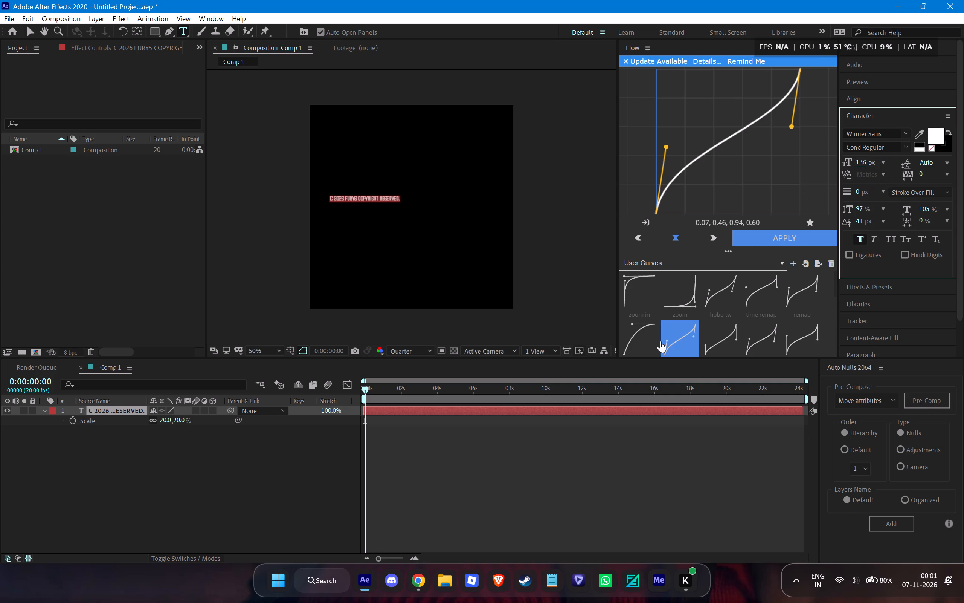
Set the scale of the copyright text layer to 100%.
left_click(180, 429)
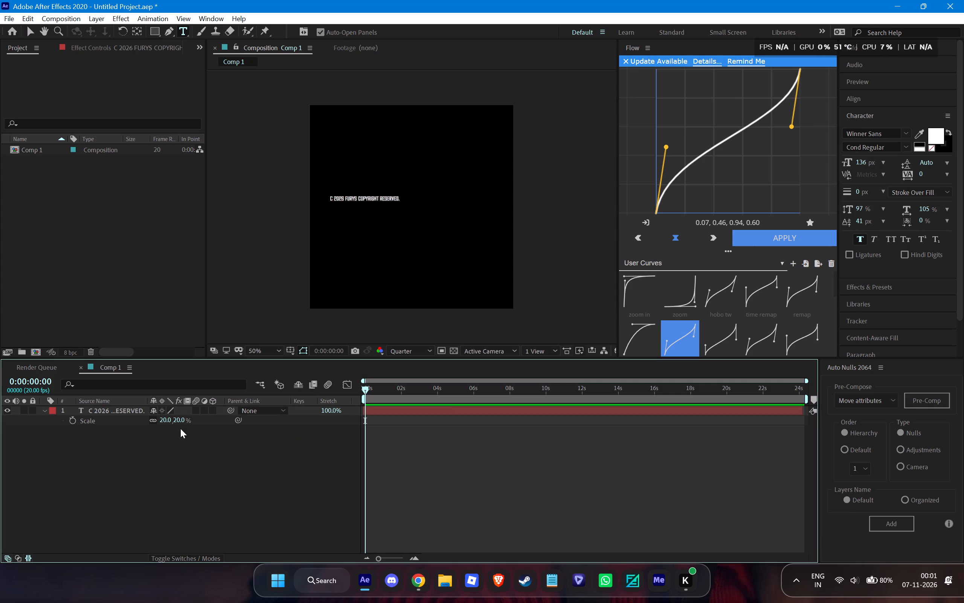
left_click(178, 420)
type("100")
key("Return")
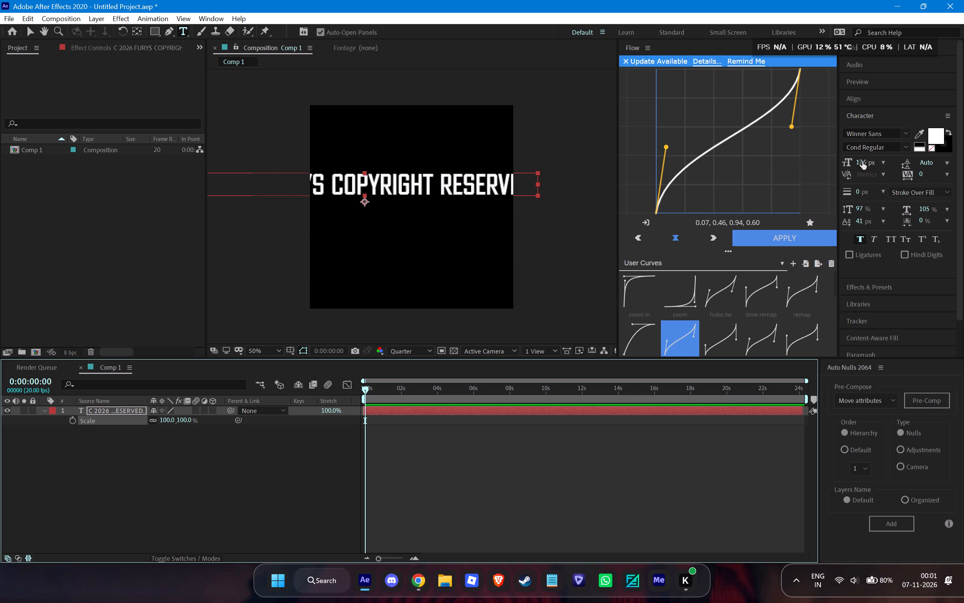
Reduce the font size of the copyright text to 45 px.
left_click_drag(862, 161, 828, 174)
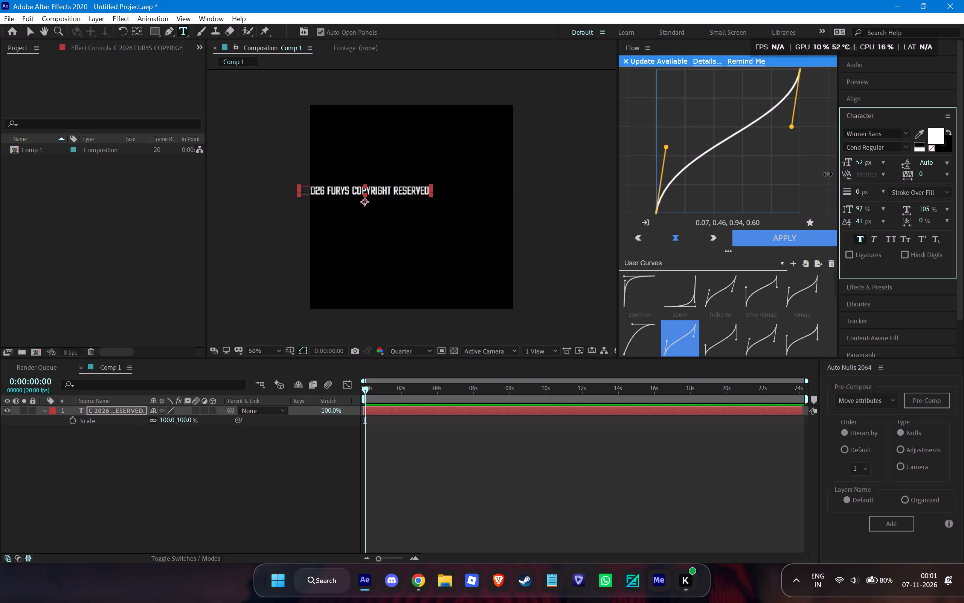
left_click_drag(828, 174, 824, 174)
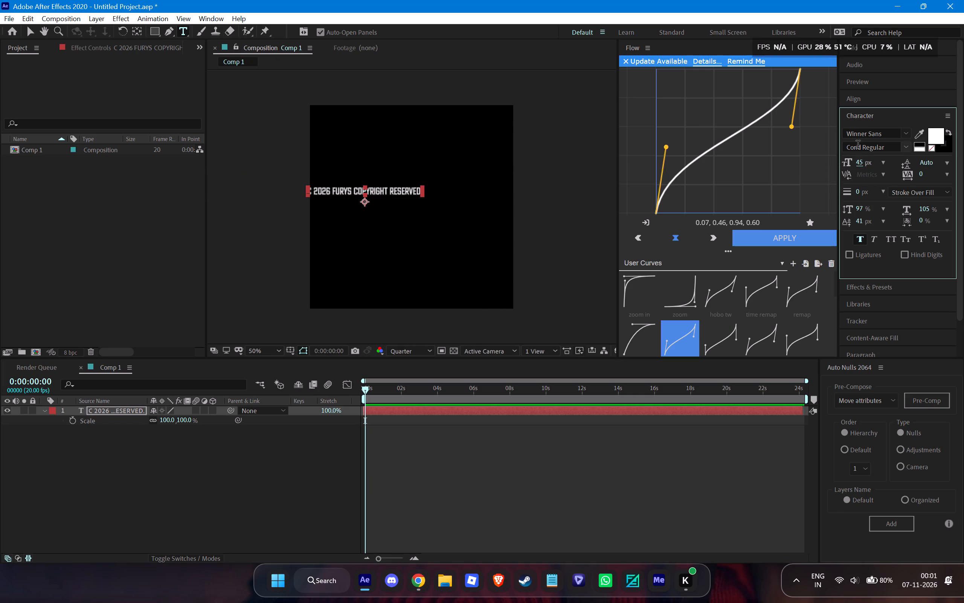
Center the copyright text layer horizontally and vertically in the composition.
left_click(854, 93)
left_click(872, 126)
left_click_drag(924, 124, 929, 128)
Move the text layer's anchor point up to the middle of the lettering with the Pan Behind tool.
scroll(400, 225, "up", 2)
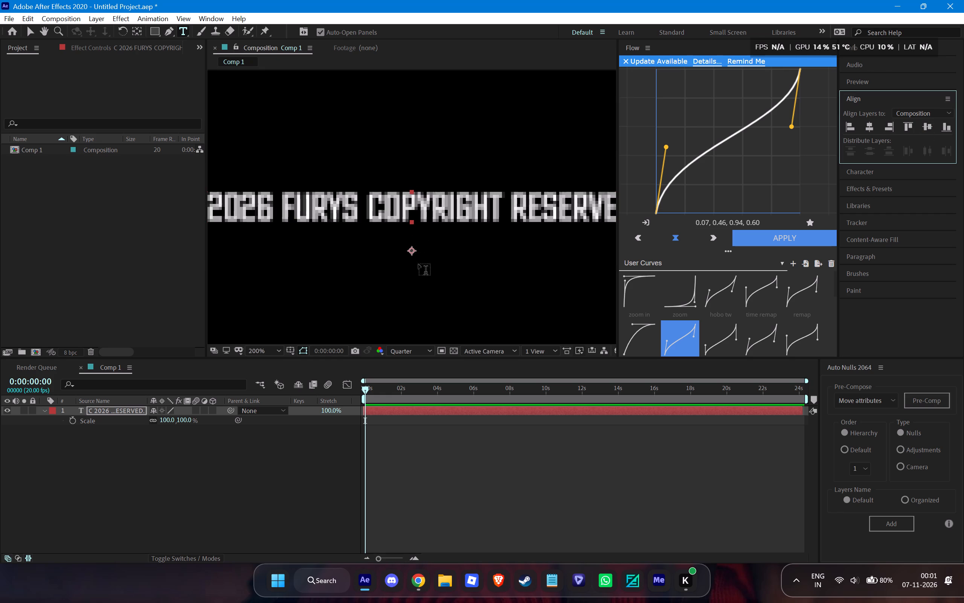
key("y")
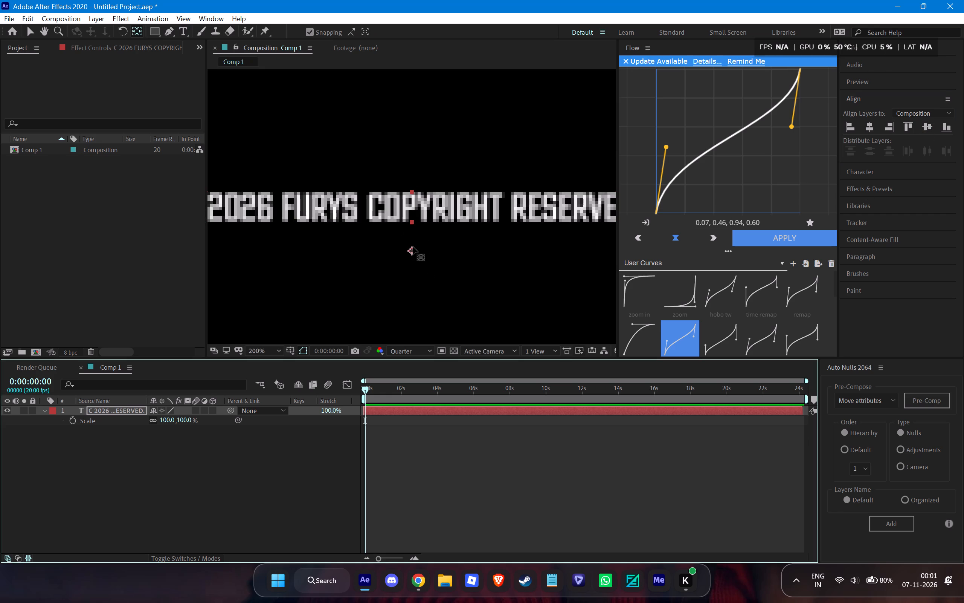
left_click_drag(415, 265, 420, 261)
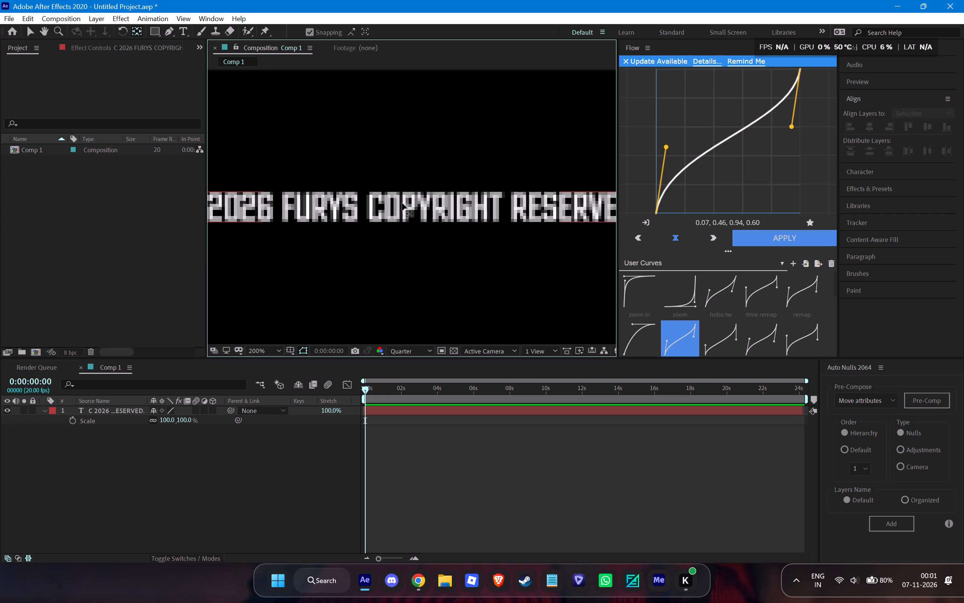
left_click(399, 205)
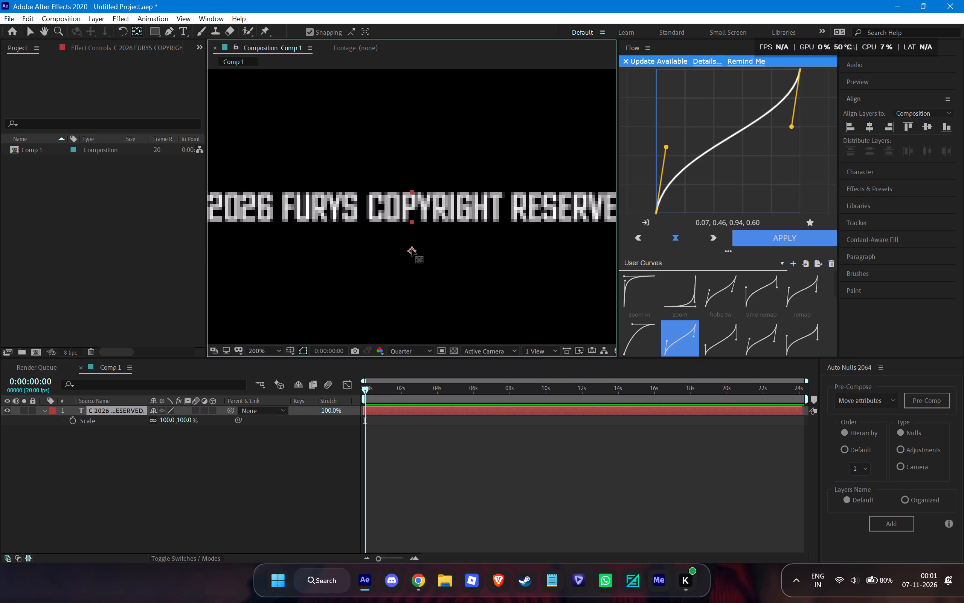
left_click(412, 249)
left_click_drag(412, 249, 410, 205)
key("v")
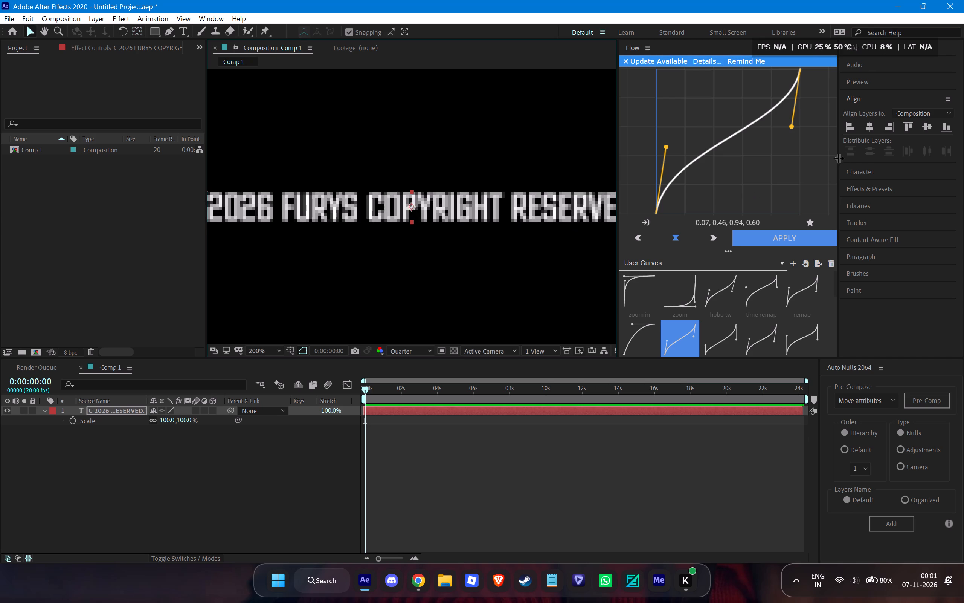
Align the text layer to the composition's vertical and horizontal center again with its repositioned anchor point.
left_click(926, 124)
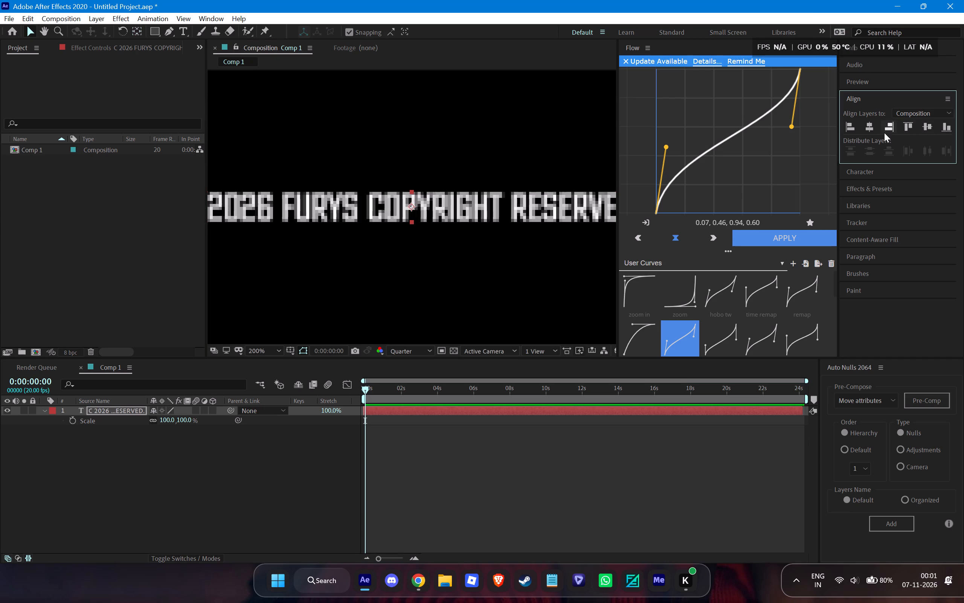
left_click(865, 130)
scroll(510, 319, "down", 2)
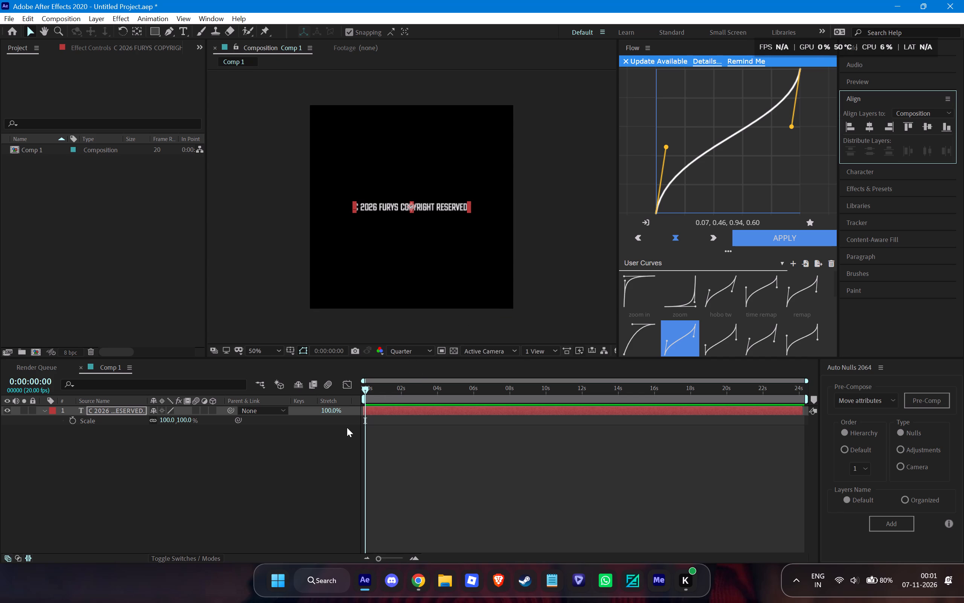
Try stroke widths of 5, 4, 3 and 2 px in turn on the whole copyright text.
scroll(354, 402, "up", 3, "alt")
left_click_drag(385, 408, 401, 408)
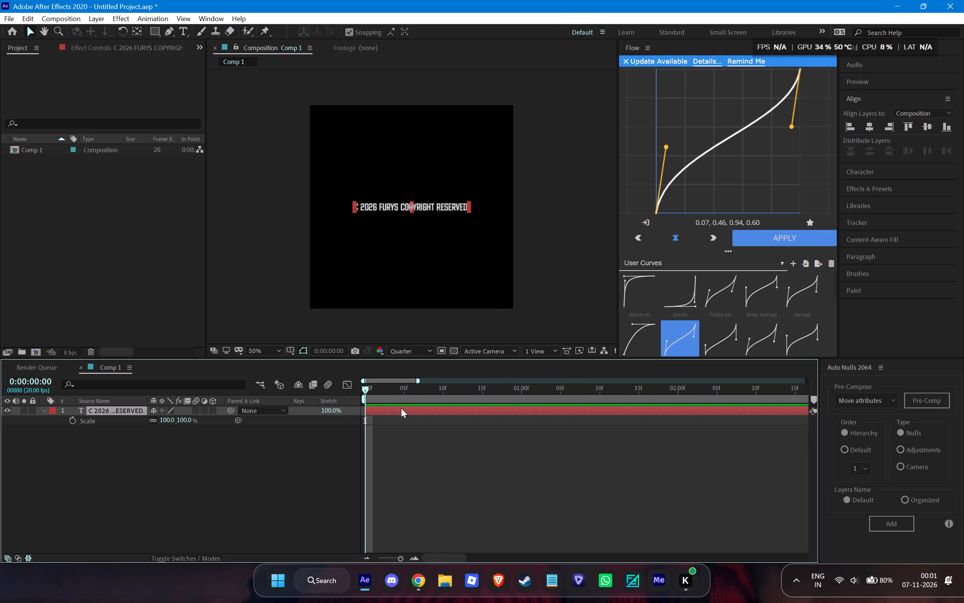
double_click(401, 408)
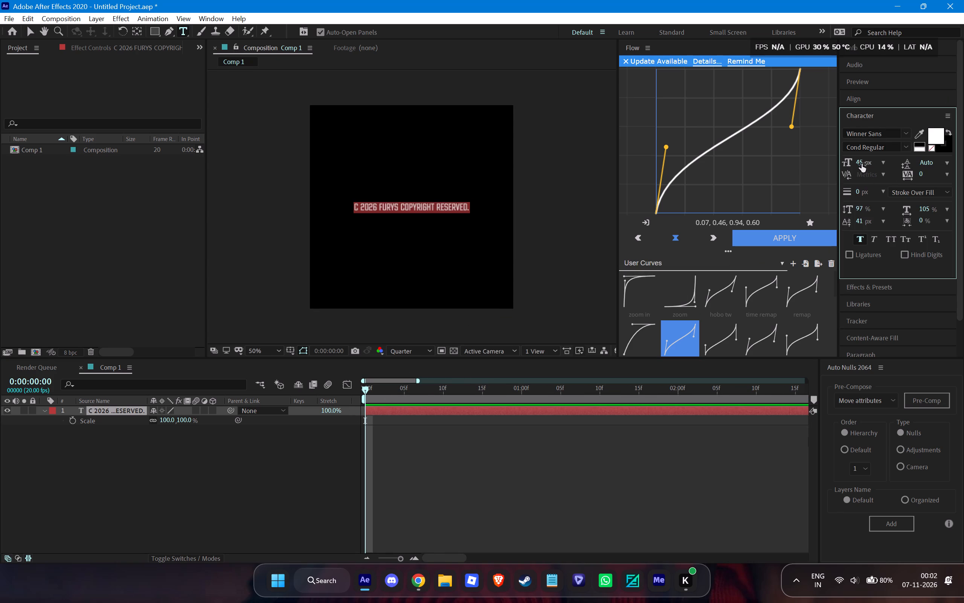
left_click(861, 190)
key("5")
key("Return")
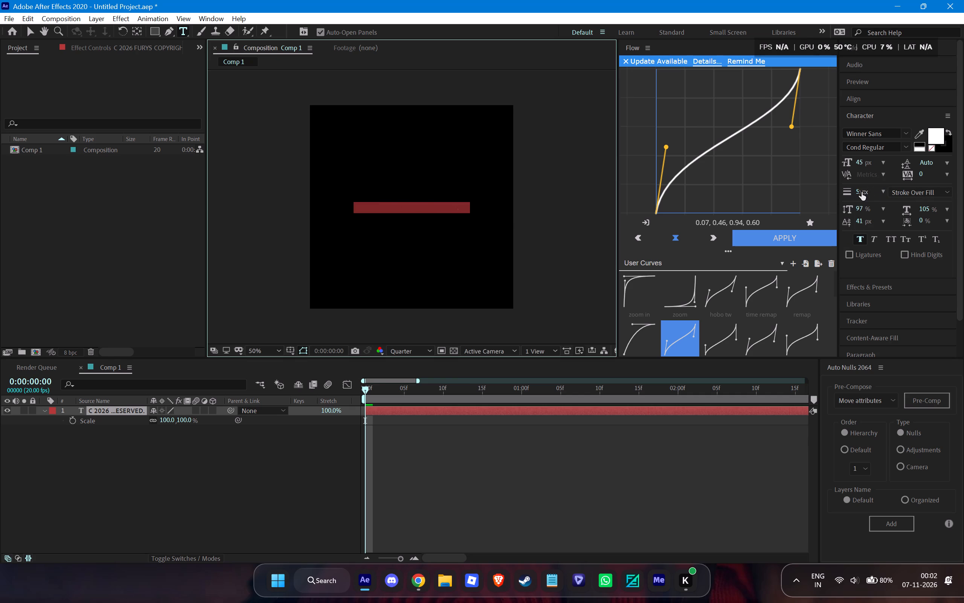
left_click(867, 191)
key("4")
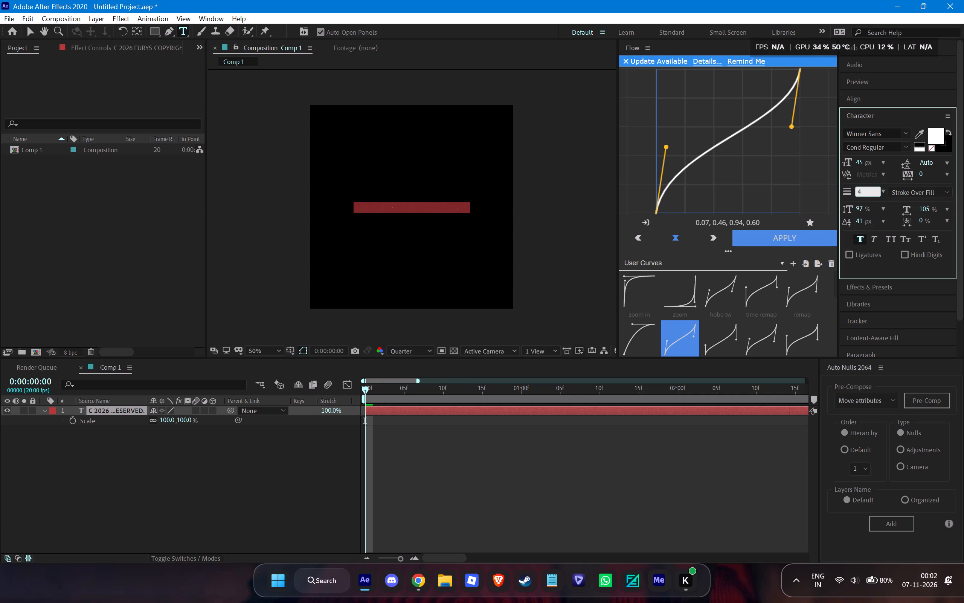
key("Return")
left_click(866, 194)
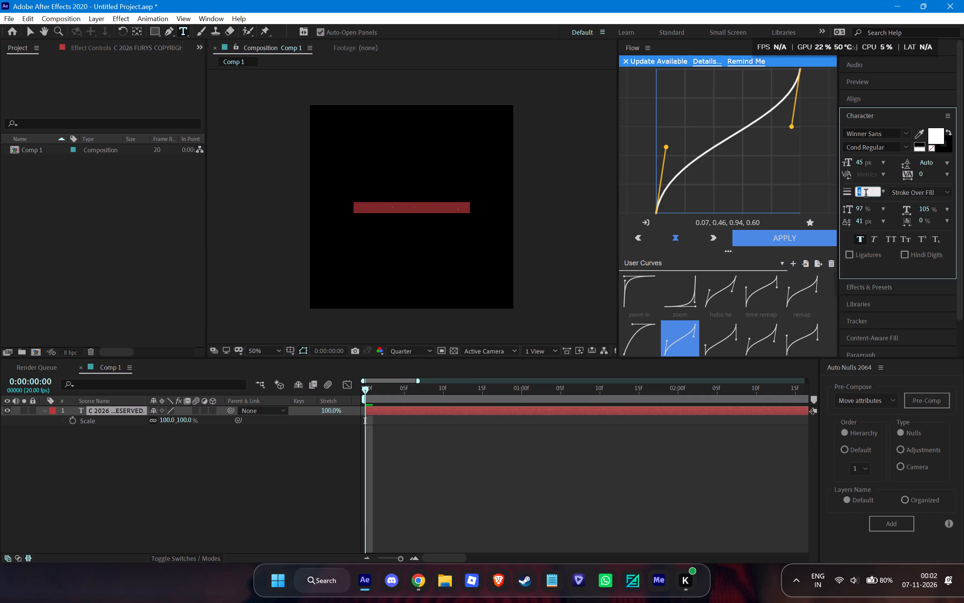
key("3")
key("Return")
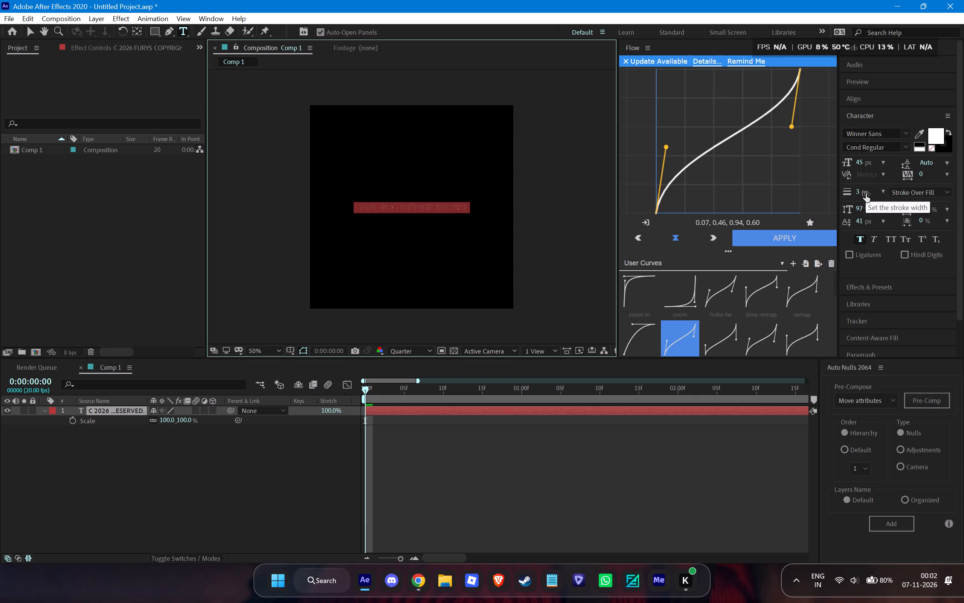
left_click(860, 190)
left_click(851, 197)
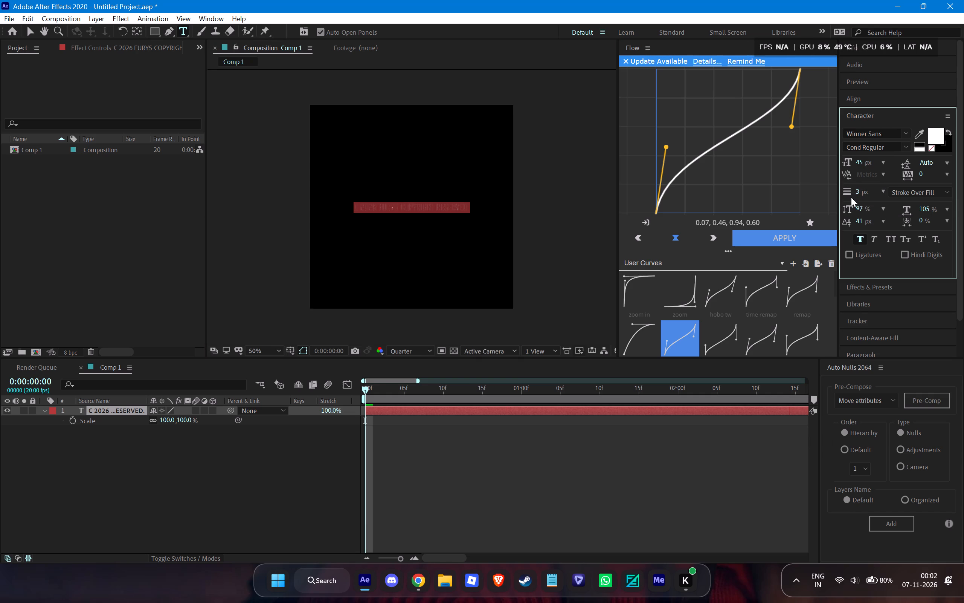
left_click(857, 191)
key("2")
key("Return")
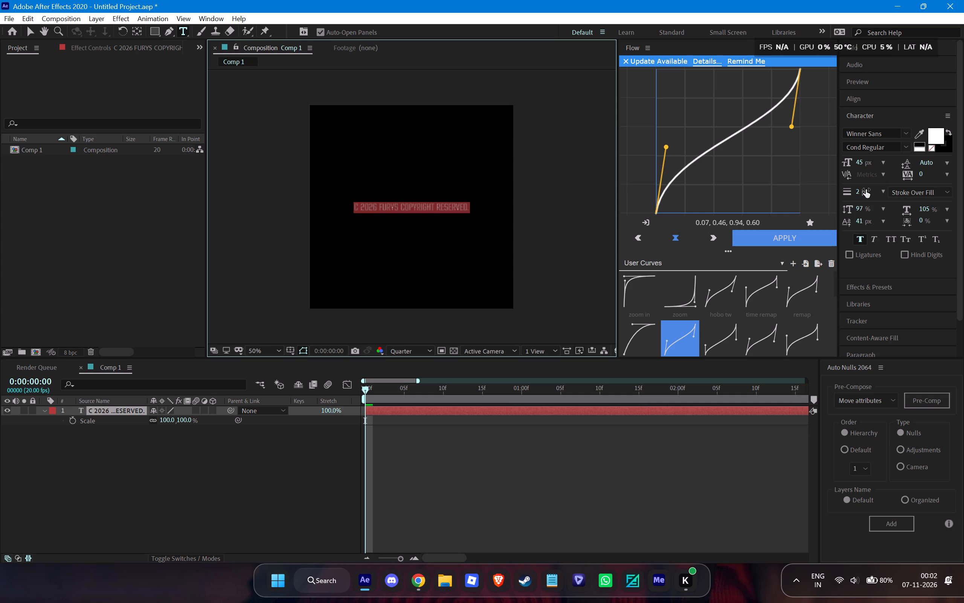
Set the stroke width of the copyright text to 1 px.
left_click(864, 190)
key("1")
key("Return")
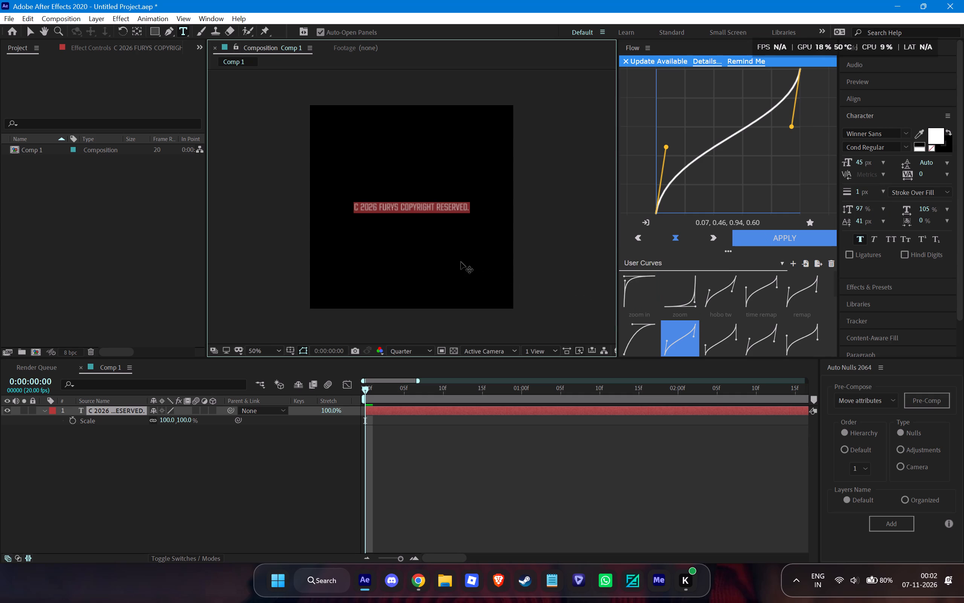
Set the composition preview resolution to Full.
scroll(438, 247, "up", 2)
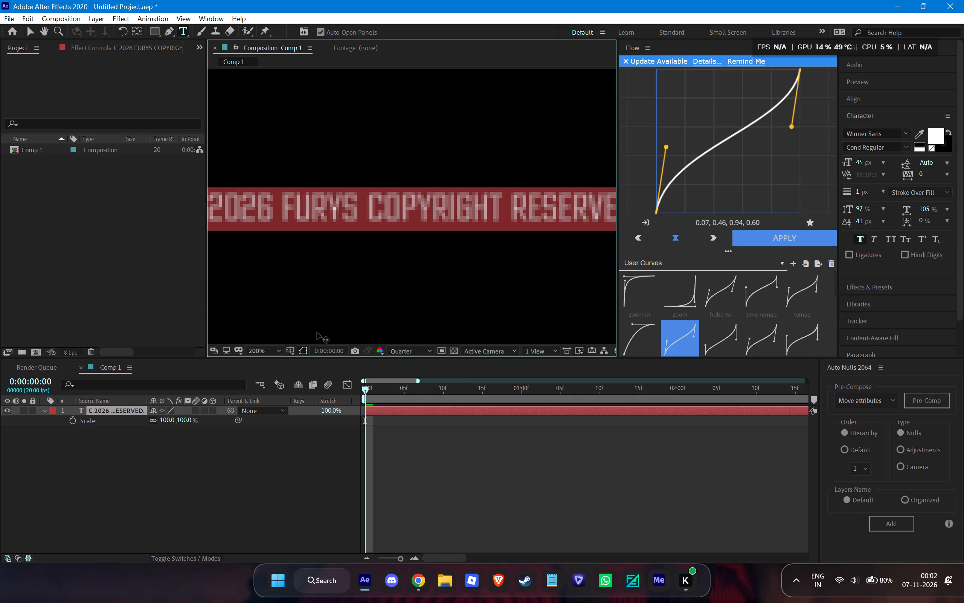
left_click(410, 360)
left_click(416, 357)
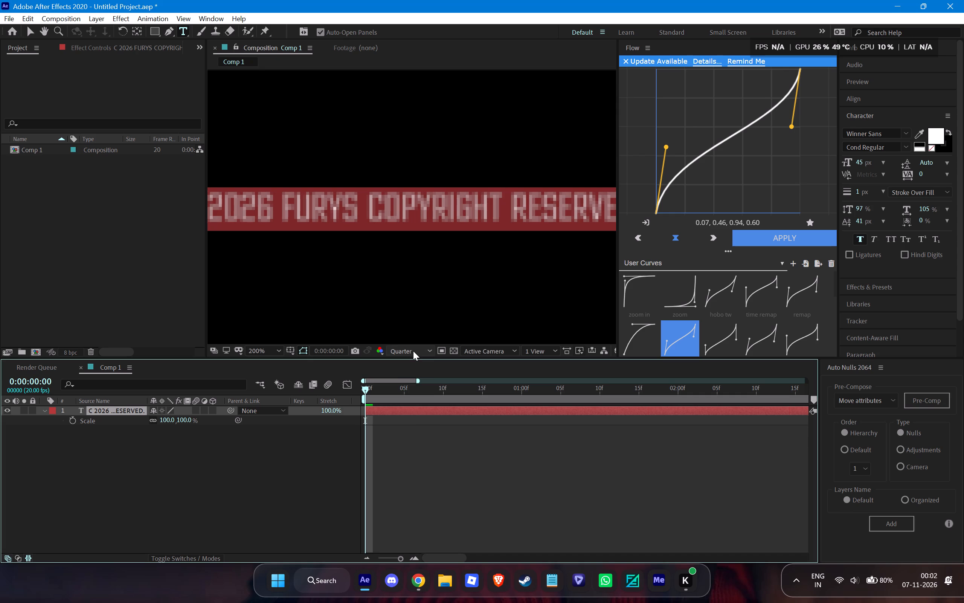
left_click(413, 351)
left_click(406, 381)
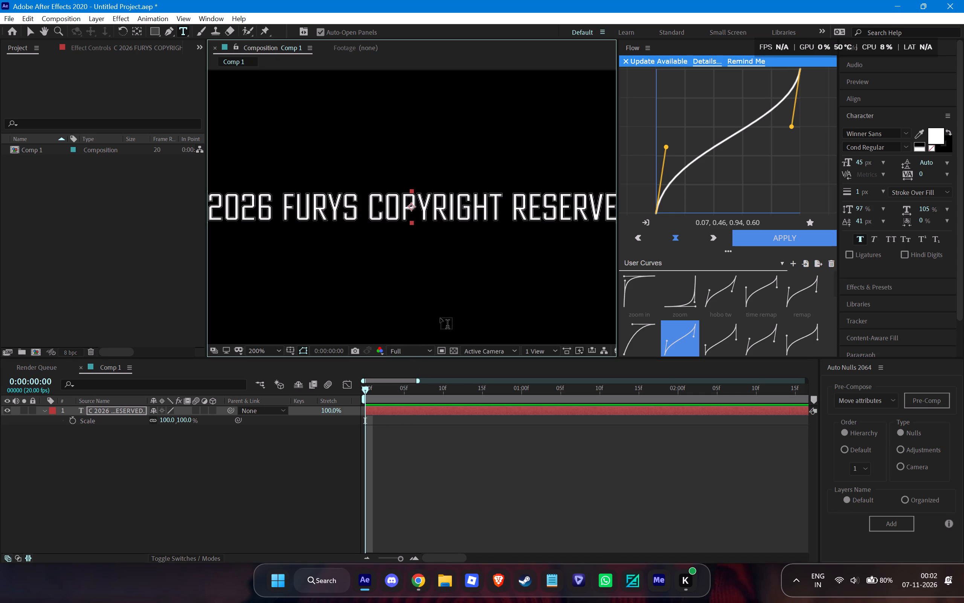
Set the stroke width of the copyright text to 2 px.
scroll(440, 318, "down", 1)
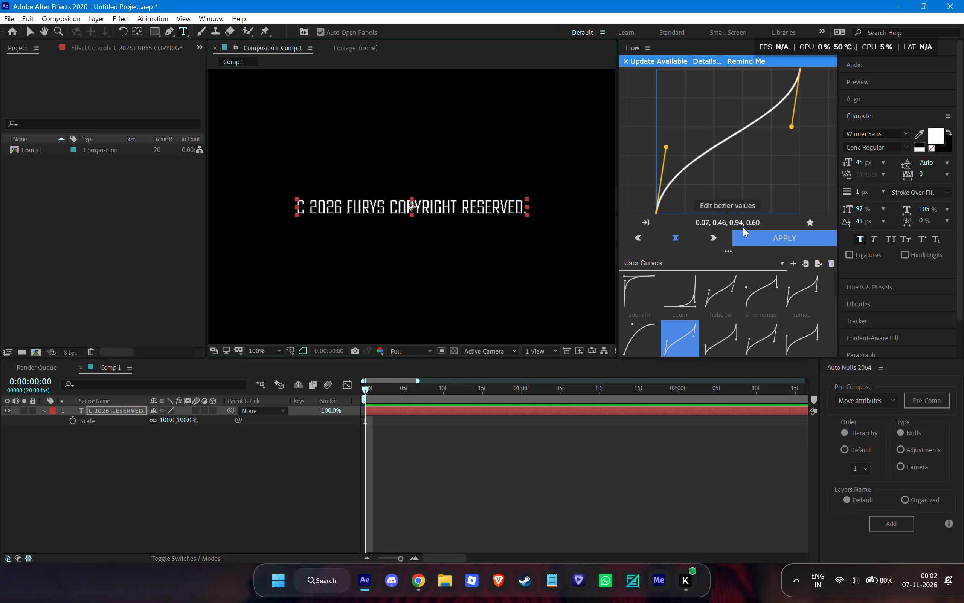
left_click(856, 195)
left_click(857, 194)
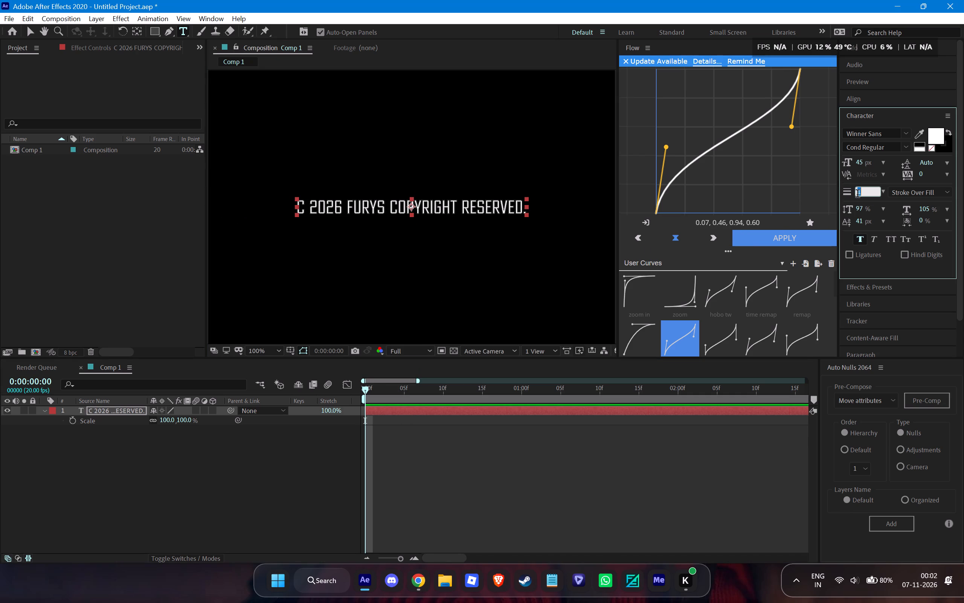
key("2")
key("Return")
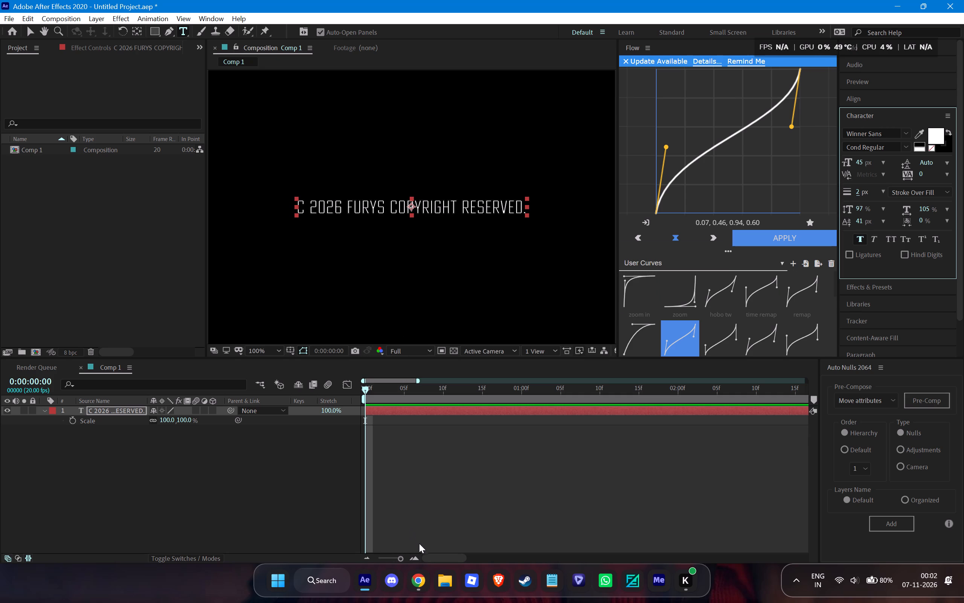
Switch to Chrome, search Google for "copyright emoji" in a new tab, and copy the plain © symbol.
left_click(423, 571)
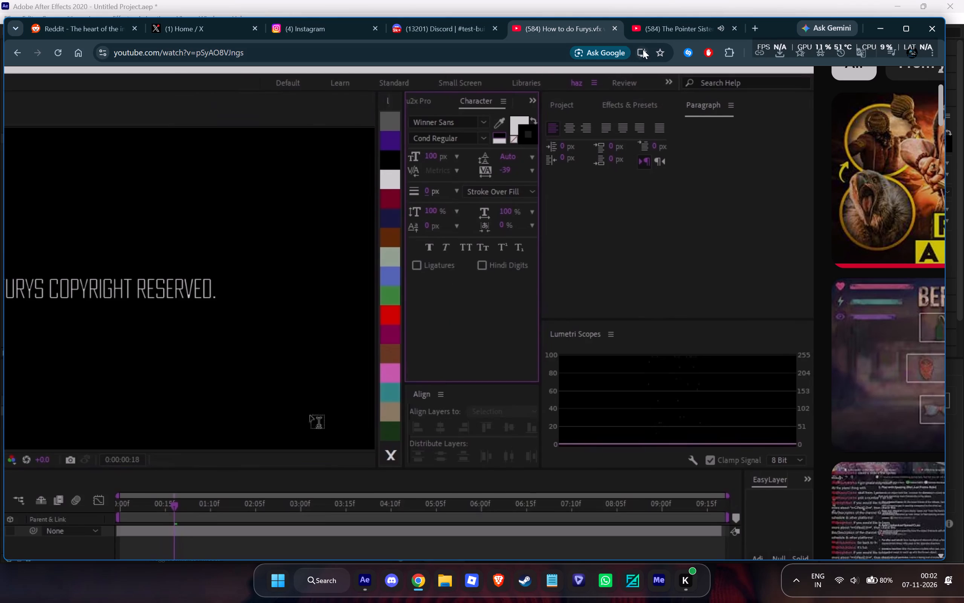
left_click(757, 26)
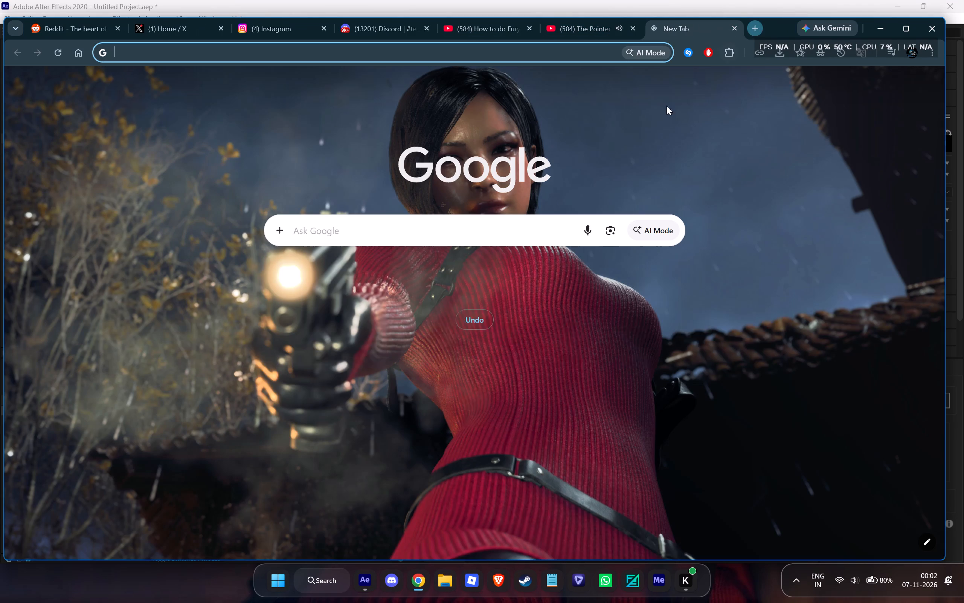
left_click_drag(396, 227, 428, 263)
key("c")
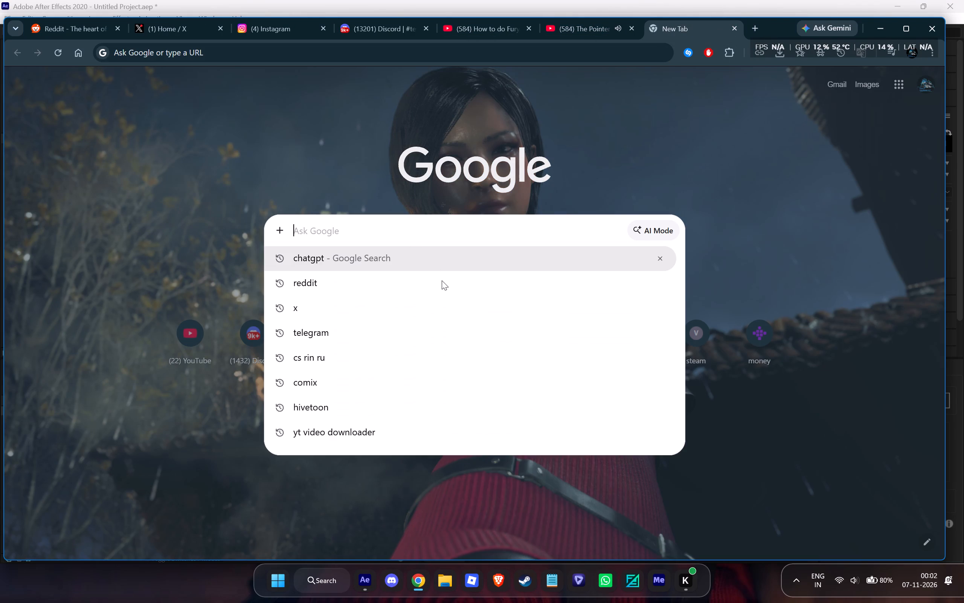
type("opyright")
key("space")
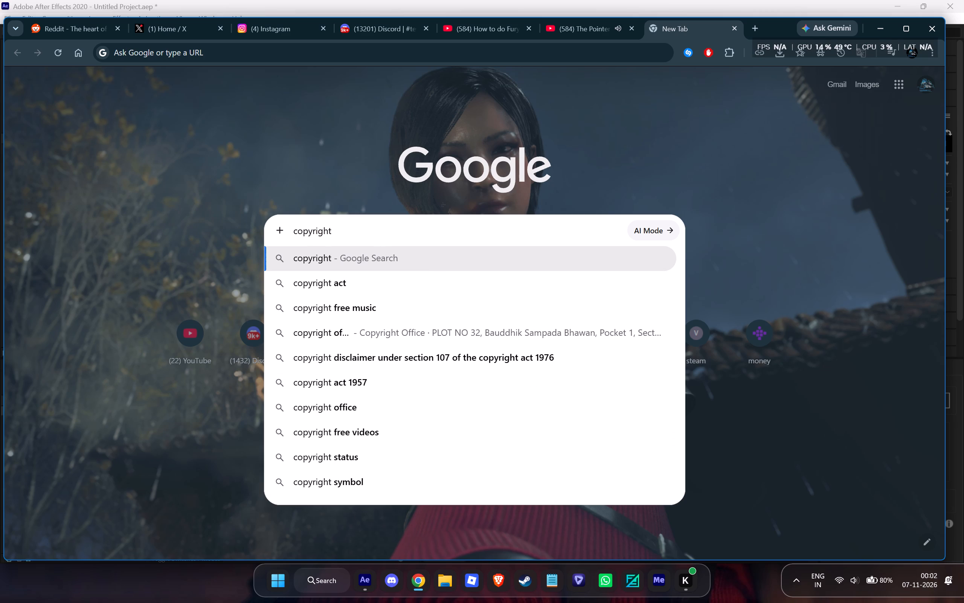
type("di")
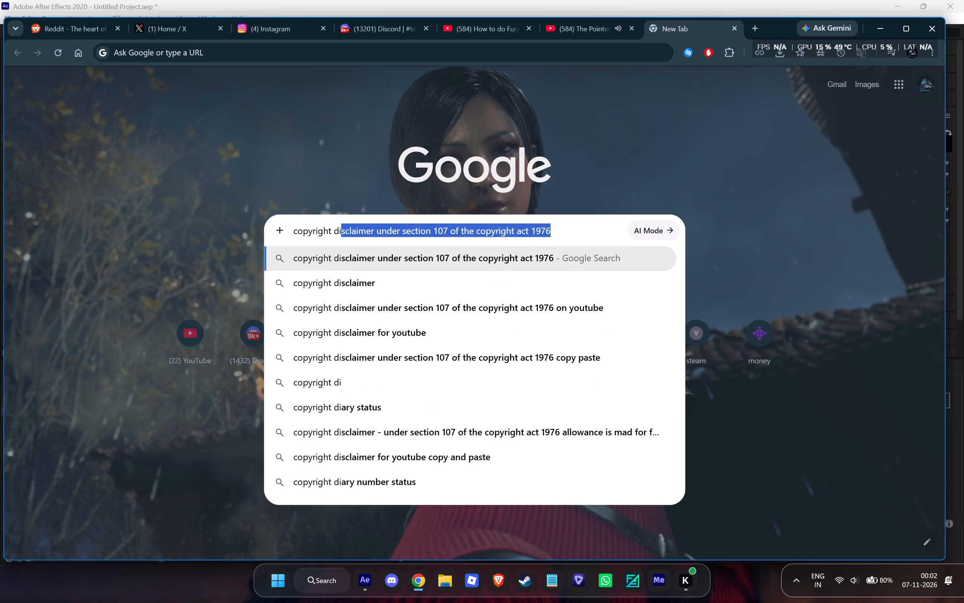
key("BackSpace")
key("BackSpace")
key("BackSpace")
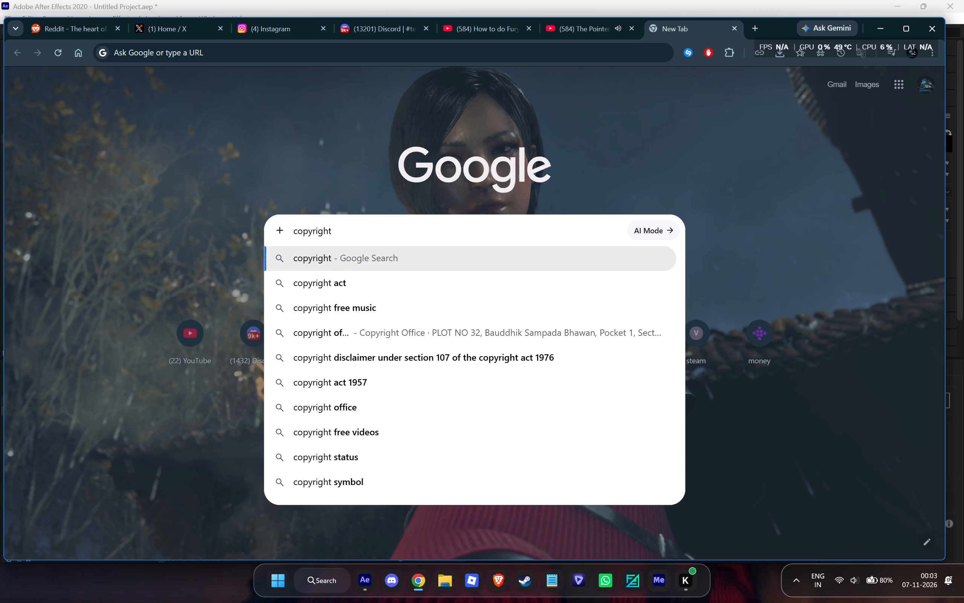
type("emoji")
key("Return")
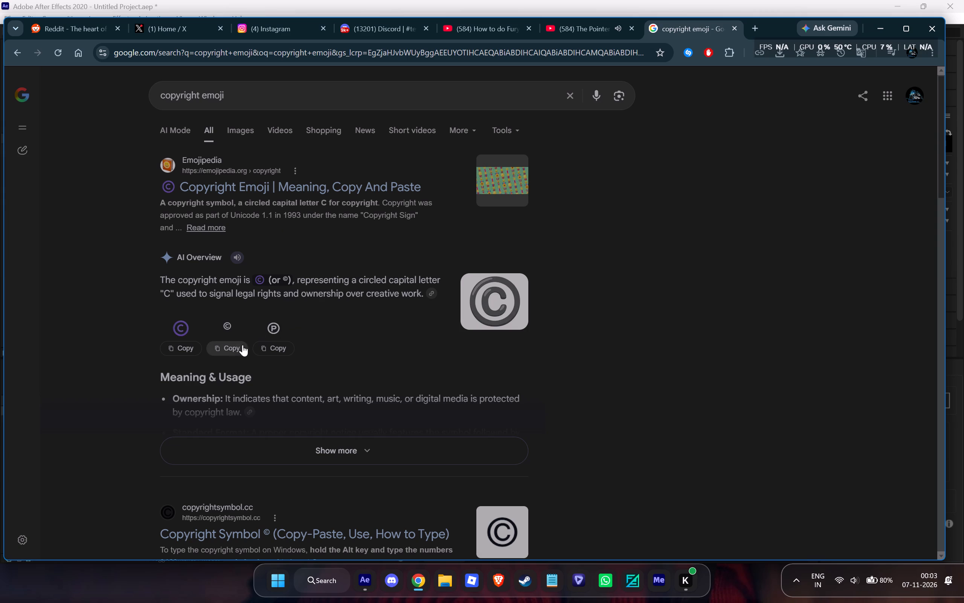
left_click(230, 346)
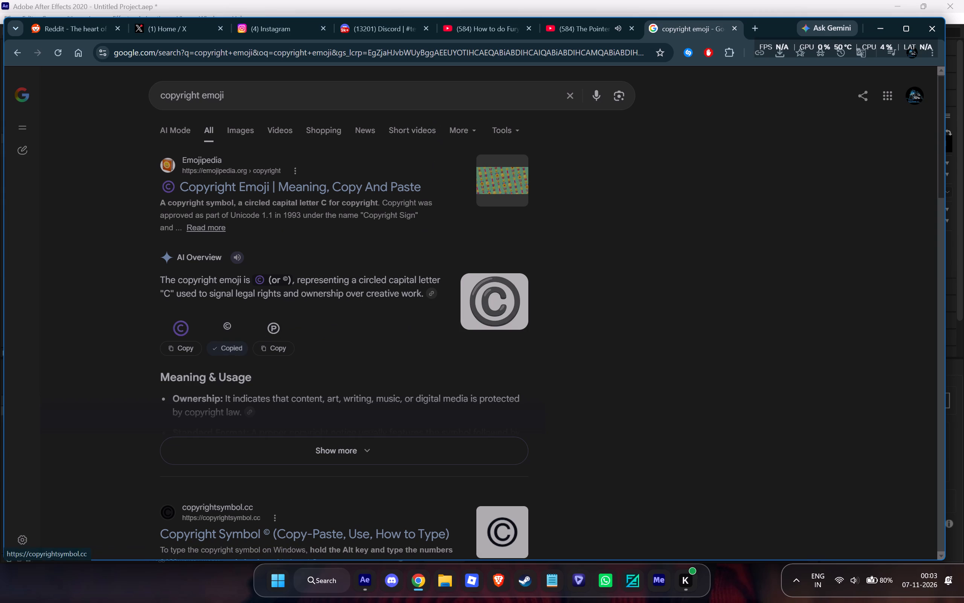
Return to After Effects and replace the leading C of the copyright text with the copied © symbol.
left_click(366, 568)
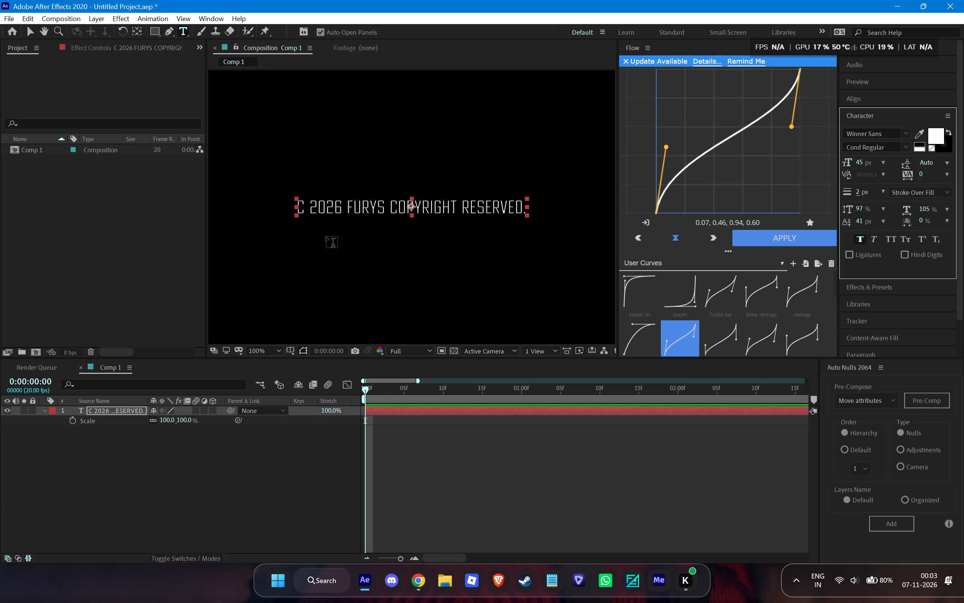
left_click_drag(303, 204, 280, 207)
key("ctrl+v")
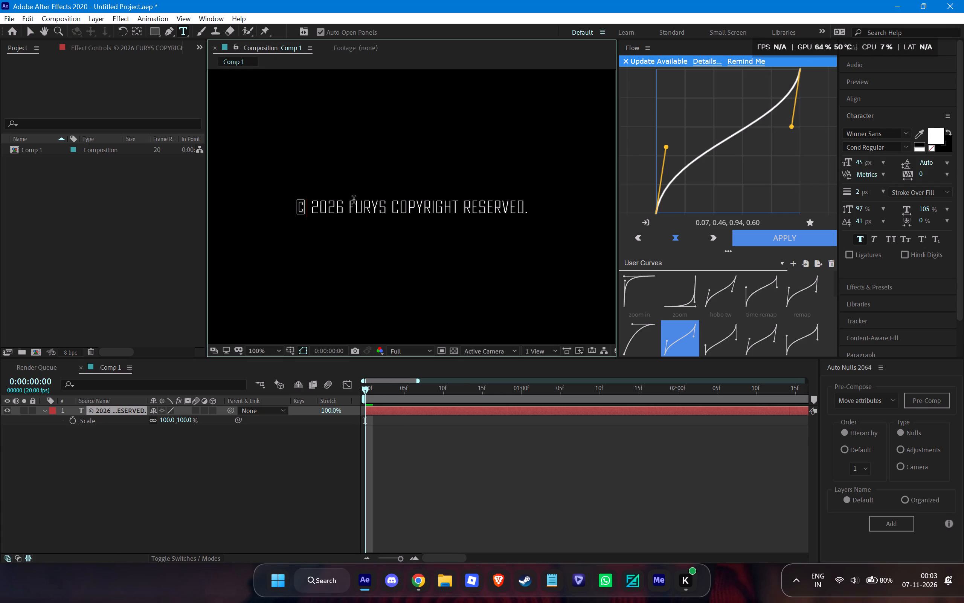
Replace the word FURYS in the copyright text with "REga x breeze".
left_click_drag(350, 204, 386, 203)
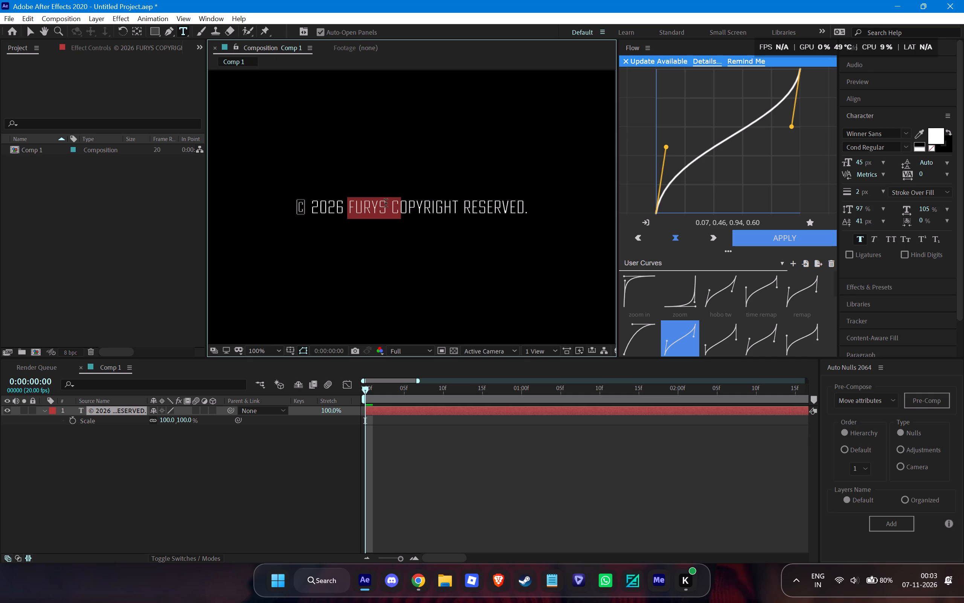
left_click_drag(386, 203, 385, 203)
type("RE")
type("ga")
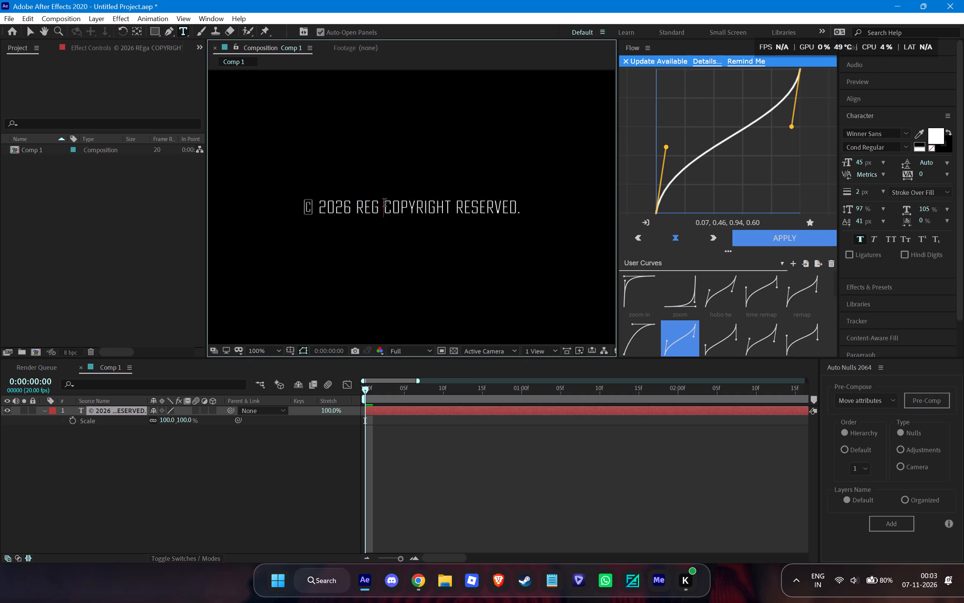
key("space")
type("x")
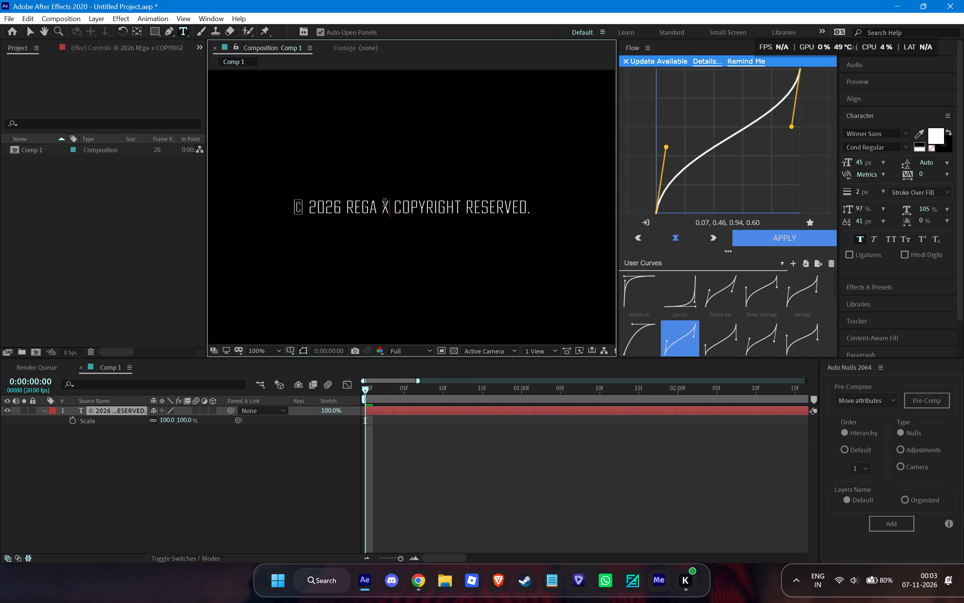
key("space")
type("bree")
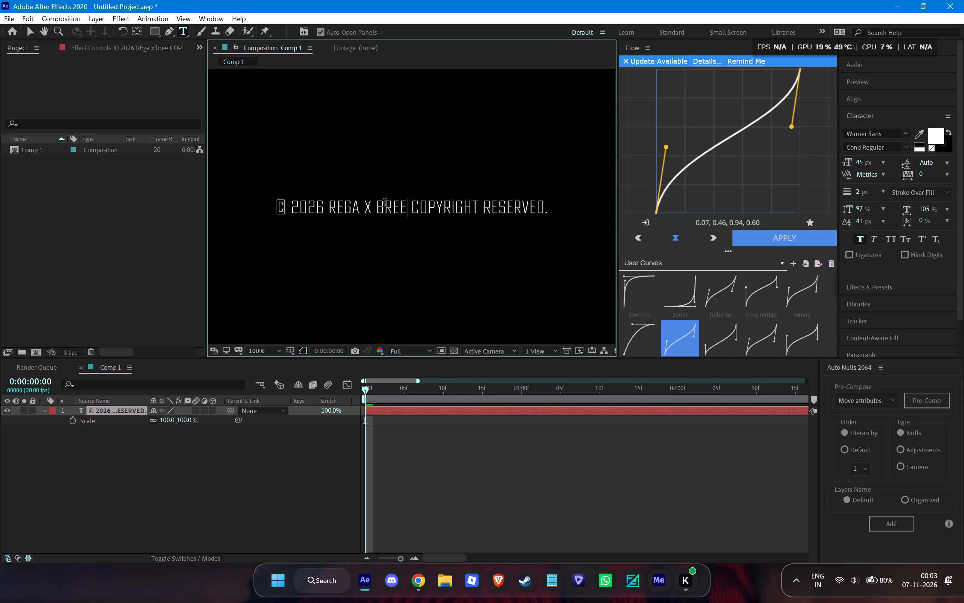
type("ze")
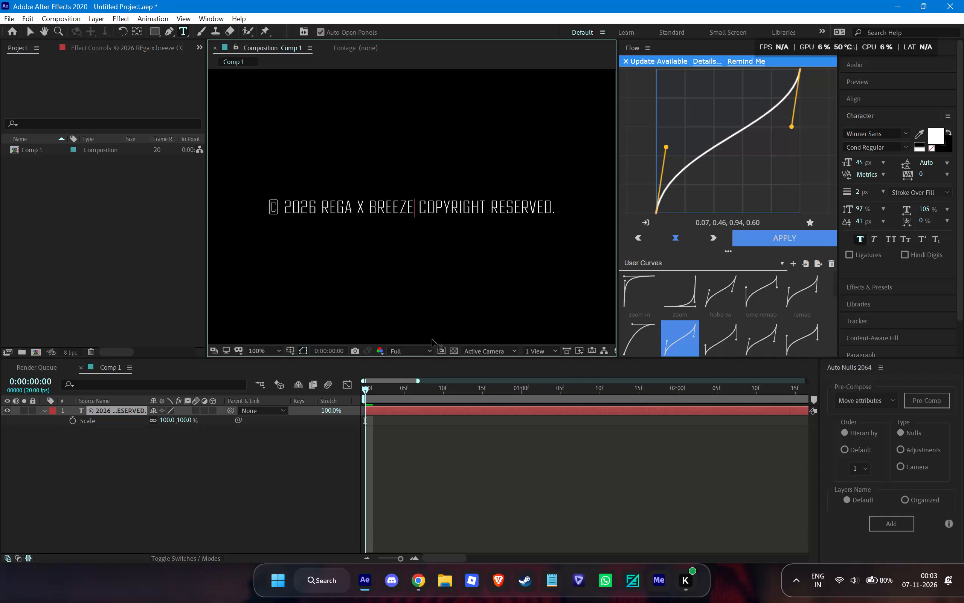
left_click(433, 439)
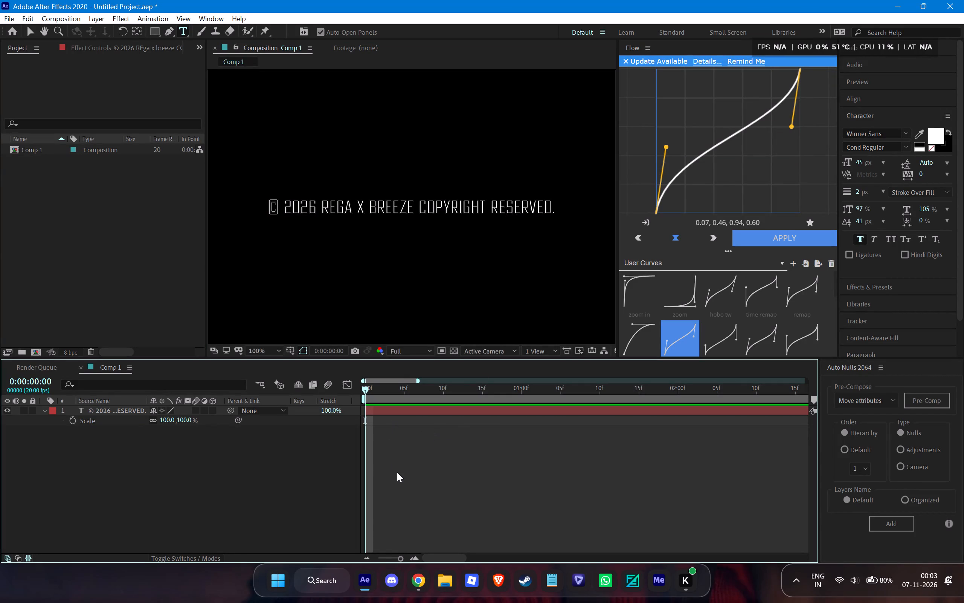
Switch to the YouTube tutorial in Chrome and watch its next part on the watermark text, pausing at the end.
left_click(420, 583)
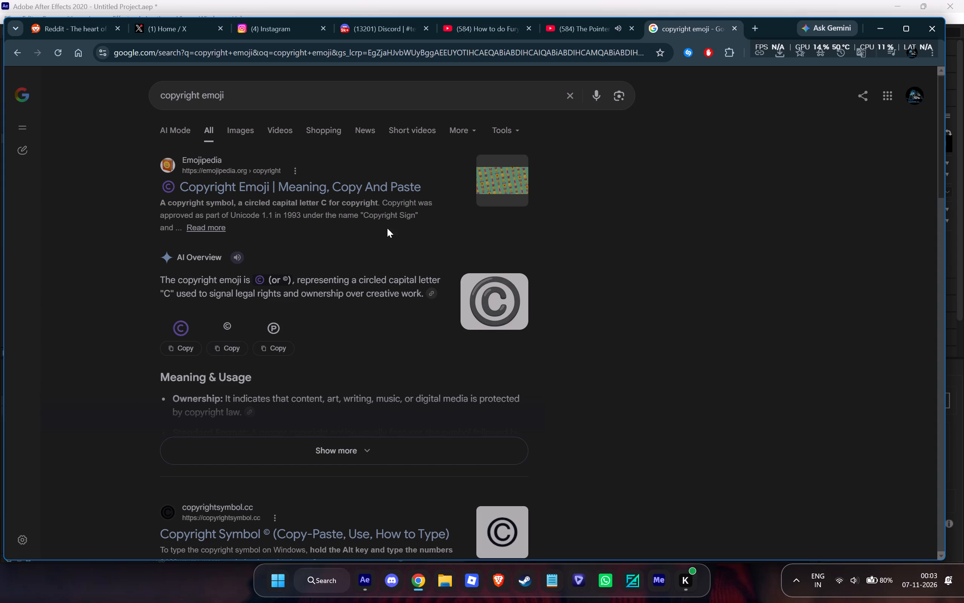
left_click(486, 21)
left_click(384, 342)
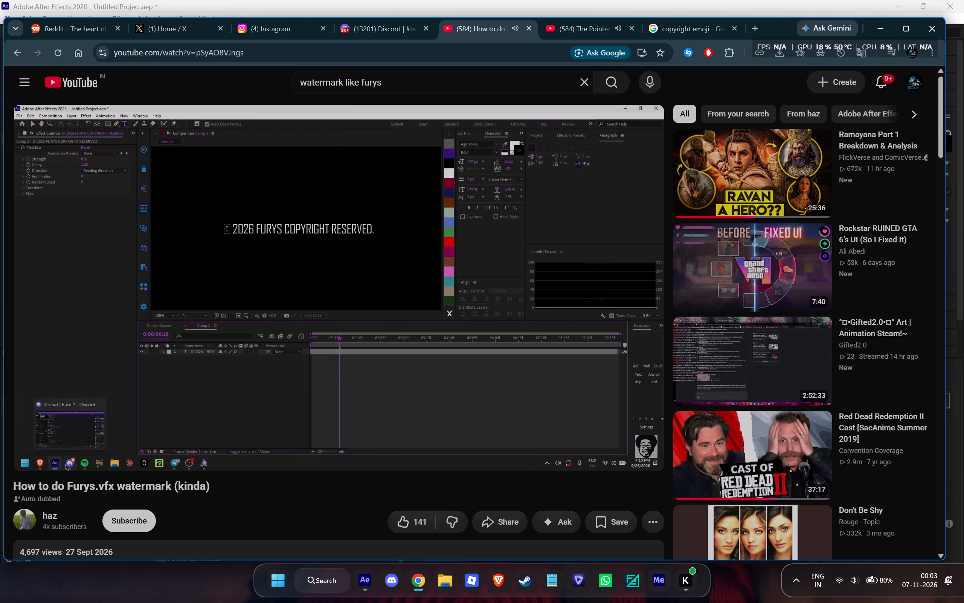
left_click(311, 297)
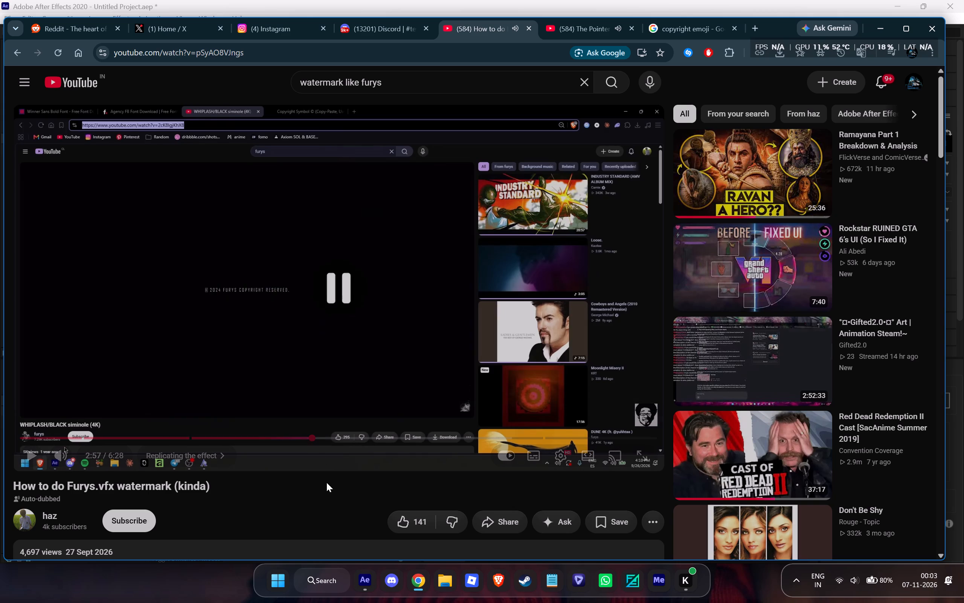
Return to After Effects and change the font of the whole copyright text to Agency FB Regular.
left_click(357, 575)
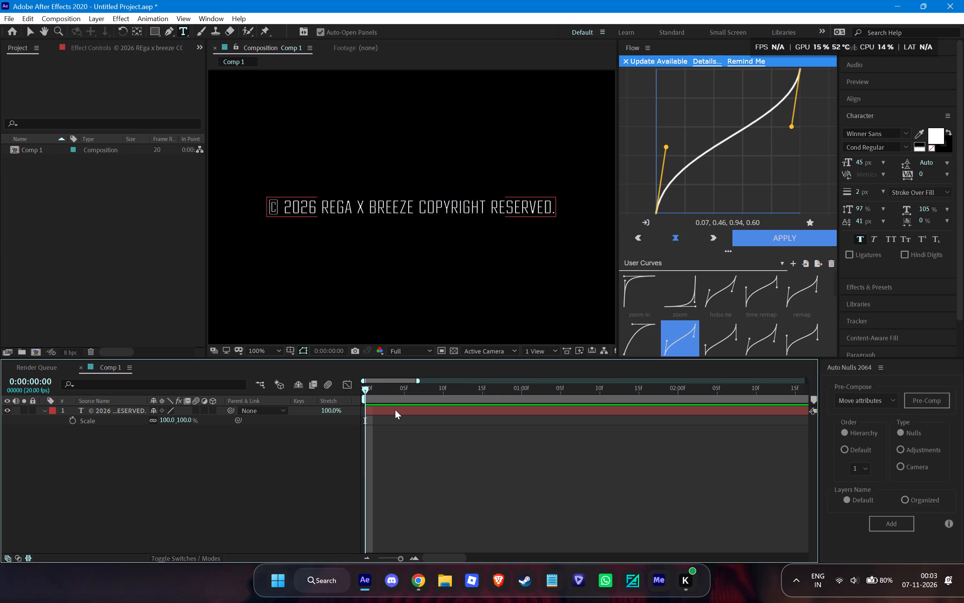
double_click(395, 409)
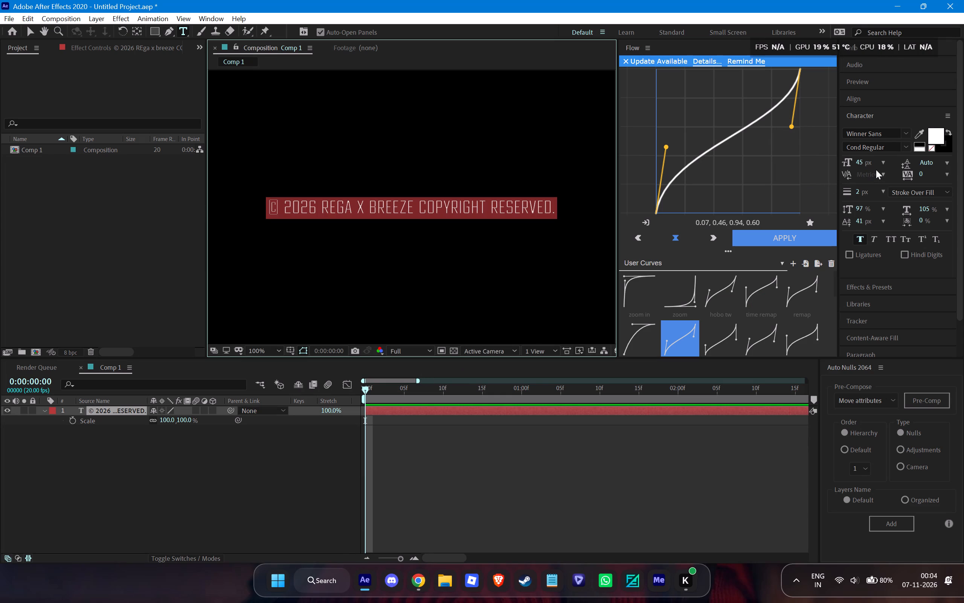
left_click(874, 135)
key("a")
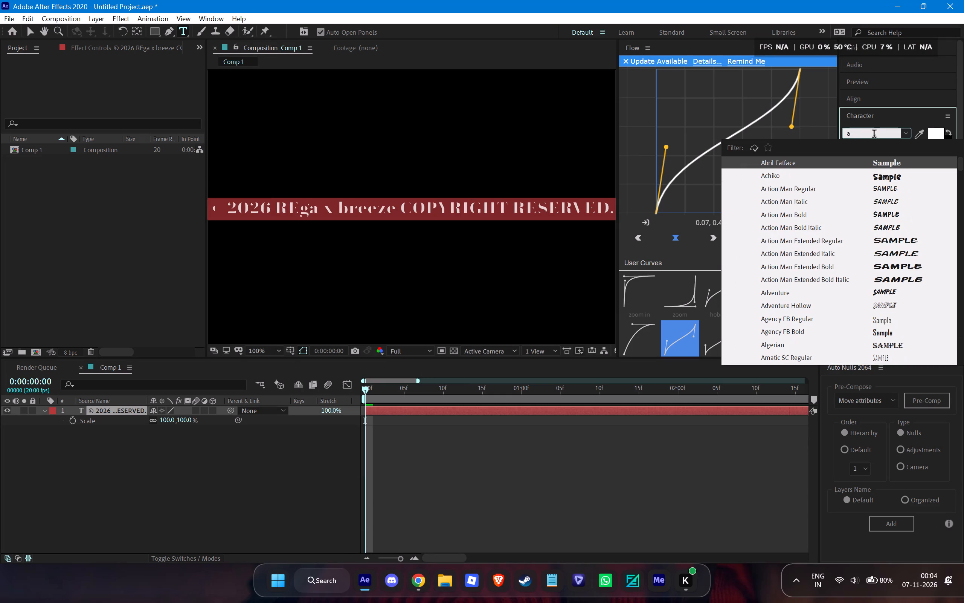
type("ng")
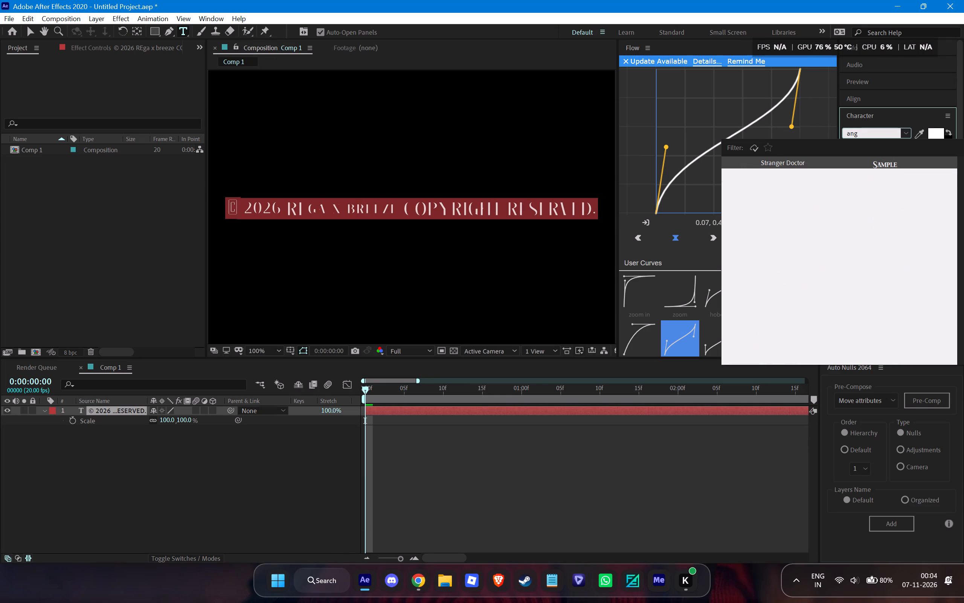
key("BackSpace")
key("BackSpace")
key("g")
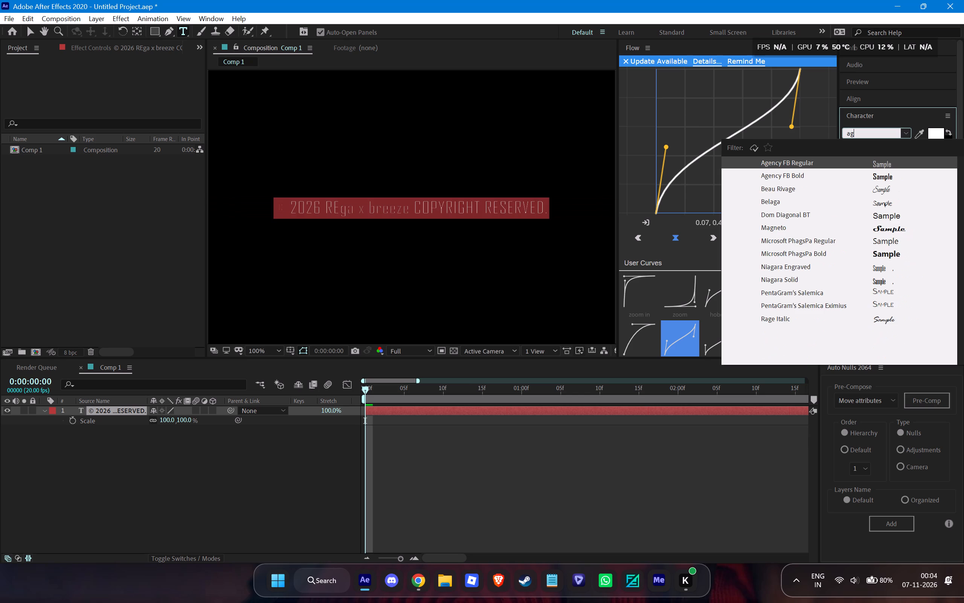
left_click(796, 161)
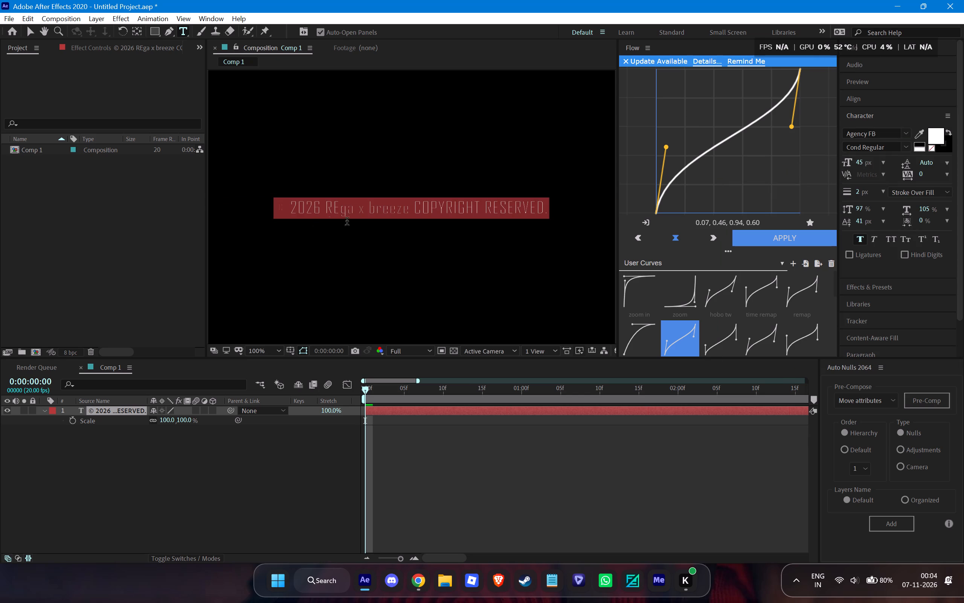
left_click(408, 206)
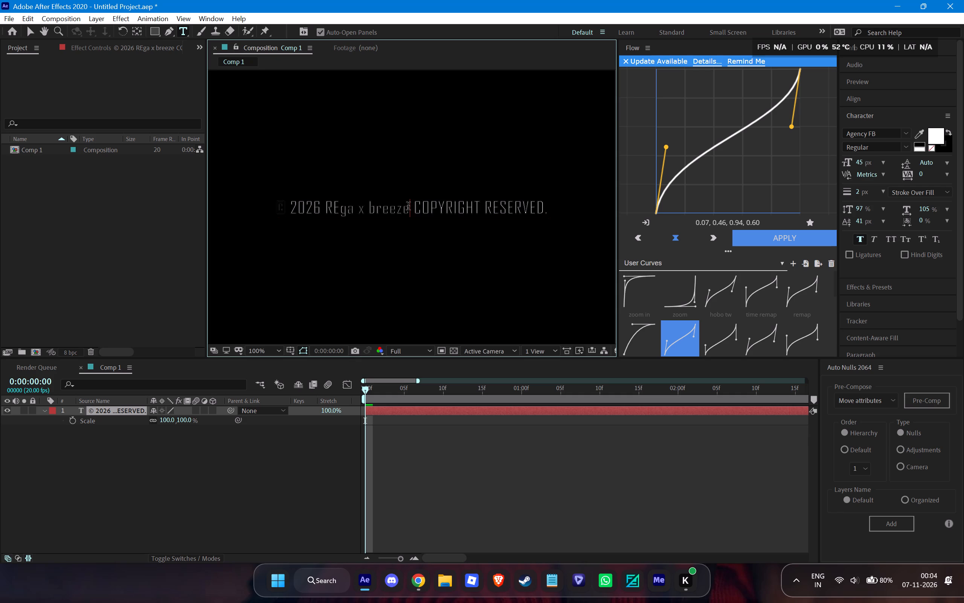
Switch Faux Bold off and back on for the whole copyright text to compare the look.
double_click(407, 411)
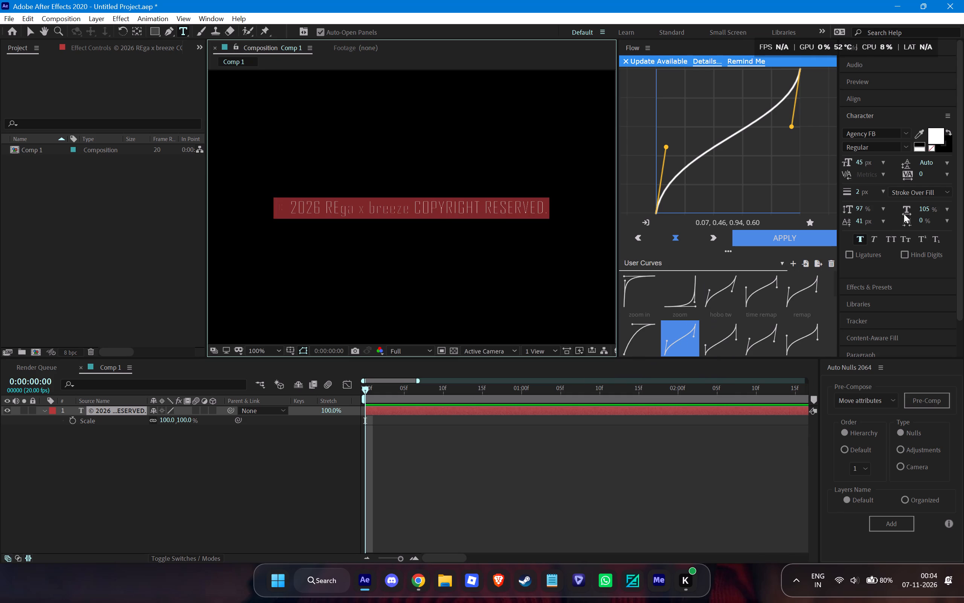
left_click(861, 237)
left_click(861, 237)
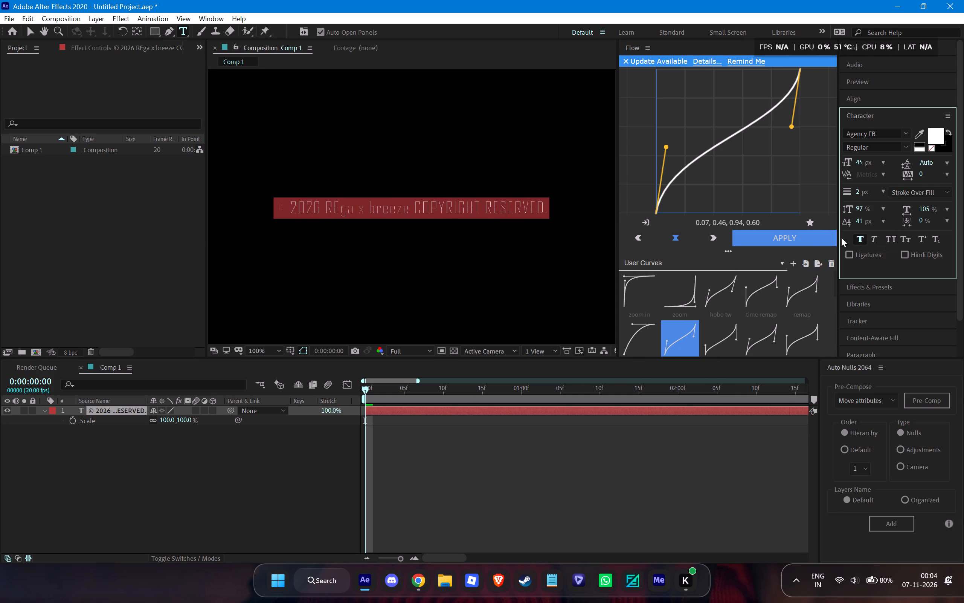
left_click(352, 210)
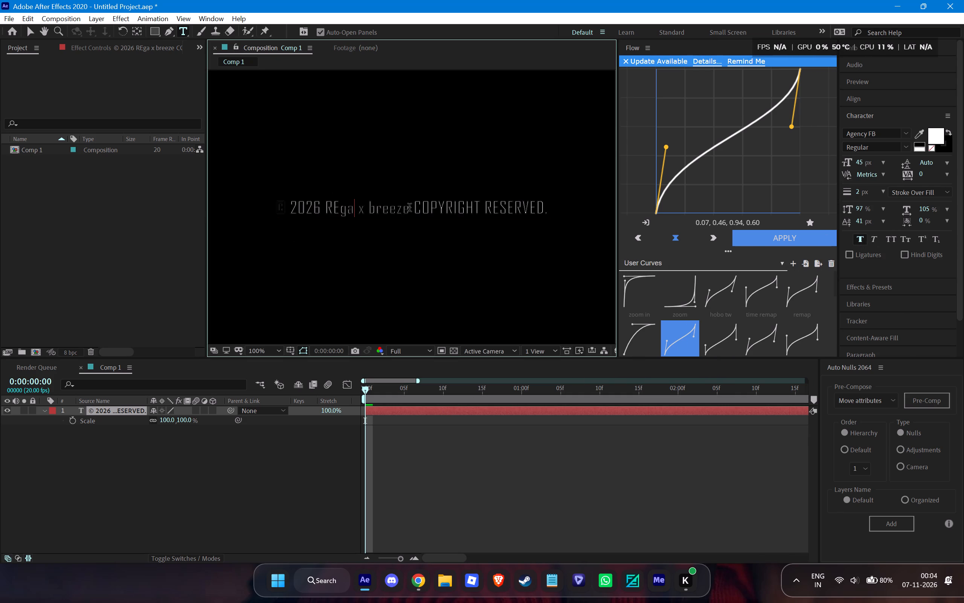
Retype the name in the copyright text in capitals so it reads "REGA X BREEZE".
left_click_drag(410, 207, 339, 207)
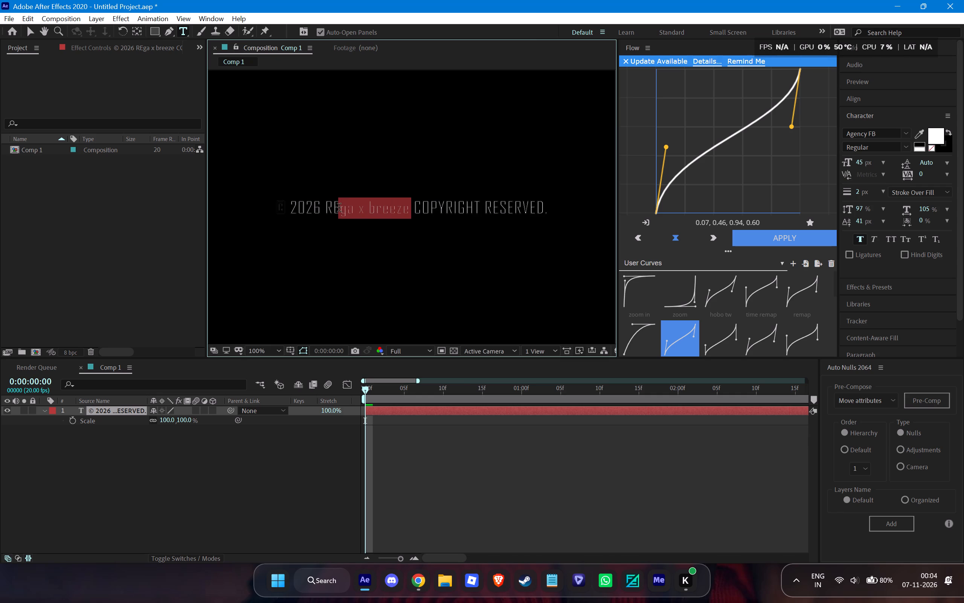
type("FA")
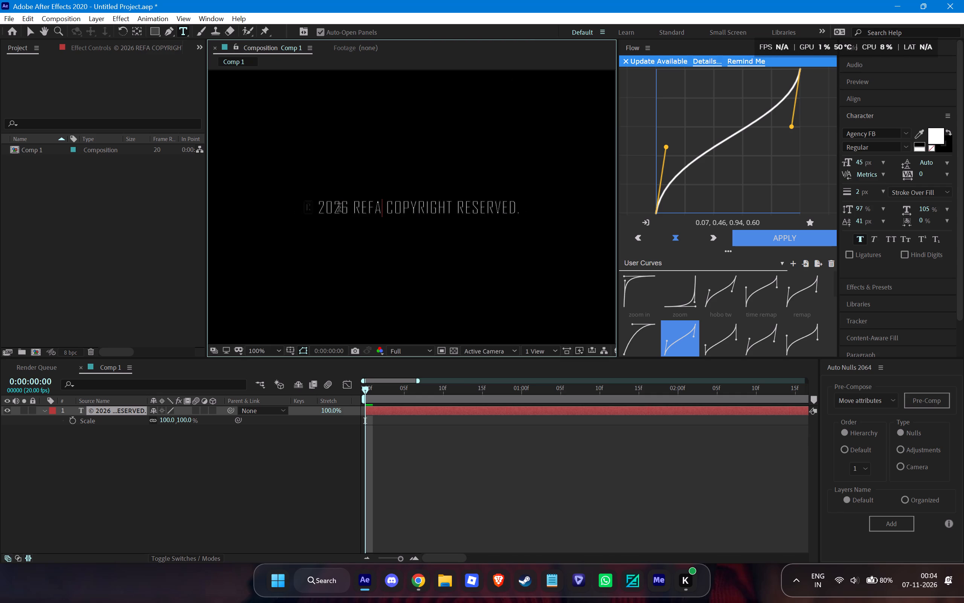
key("BackSpace")
key("BackSpace")
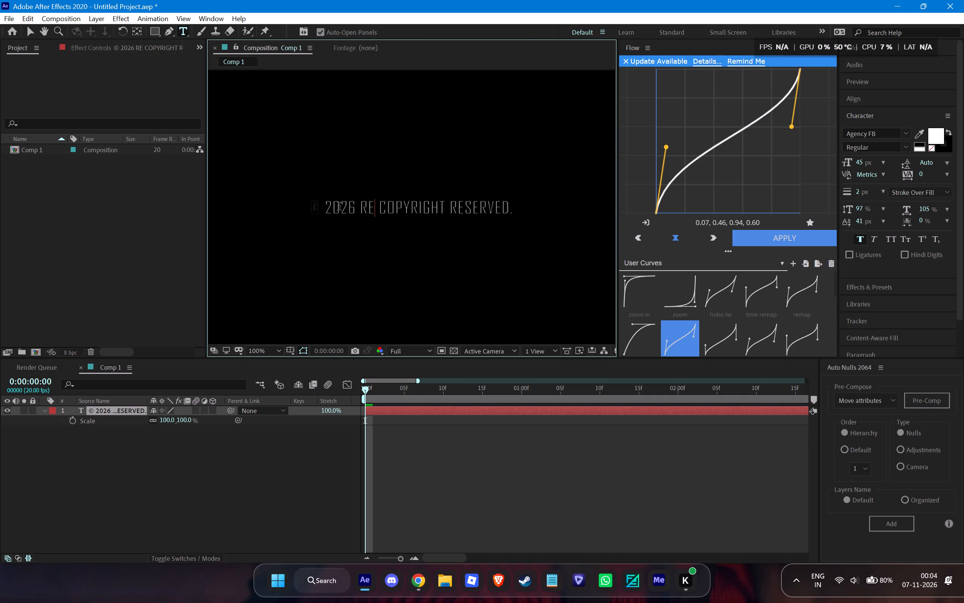
type("GA")
key("space")
type("X BREE")
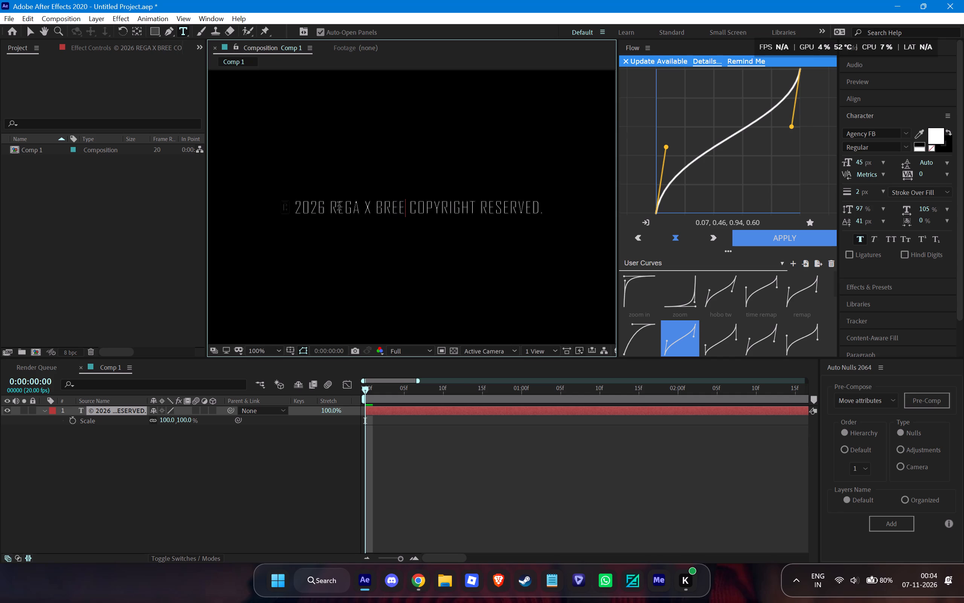
type("ZE")
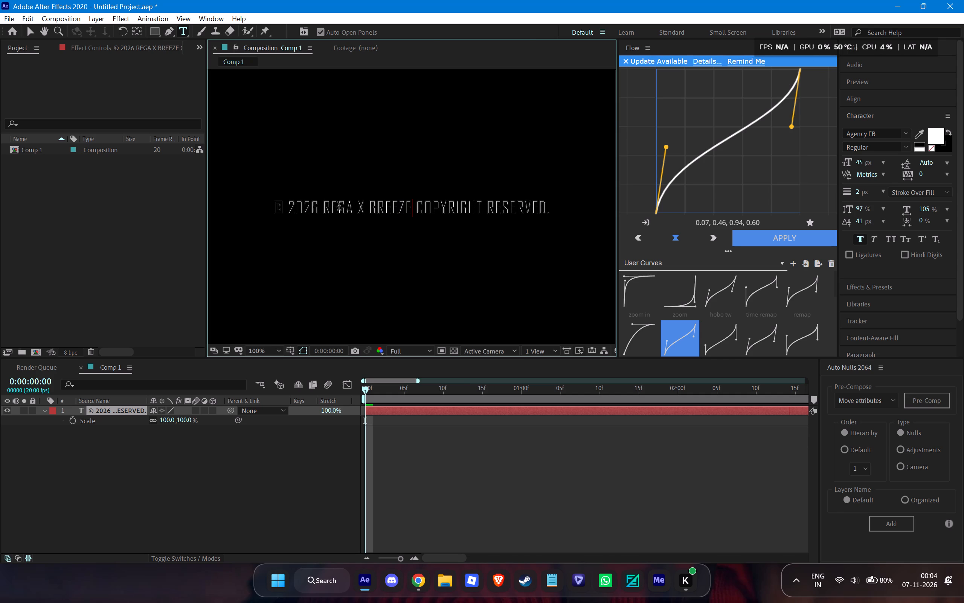
Set the stroke width of the whole copyright text to 1 px and deselect the layer.
double_click(434, 411)
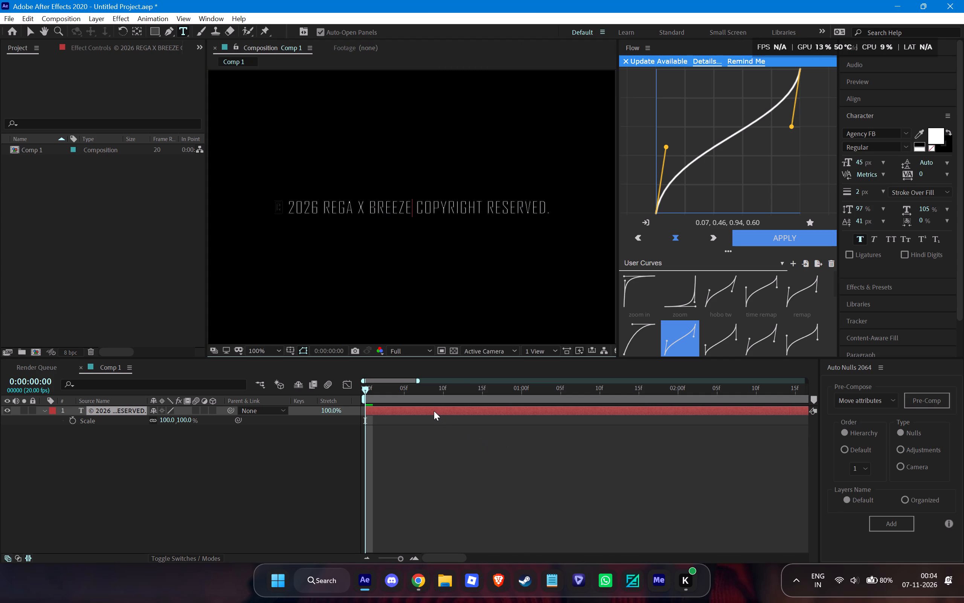
left_click_drag(862, 194, 782, 195)
left_click(862, 191)
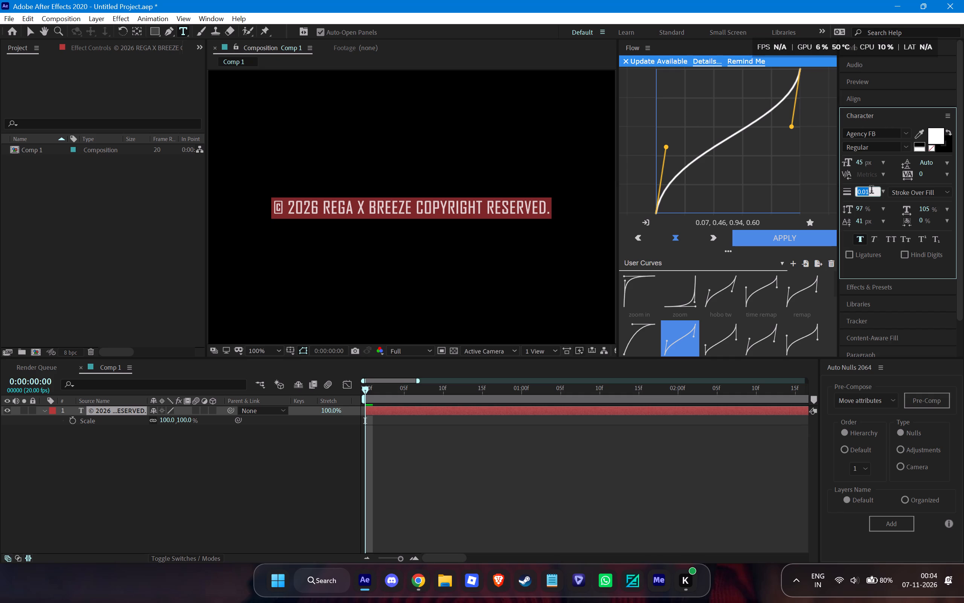
key("1")
key("Return")
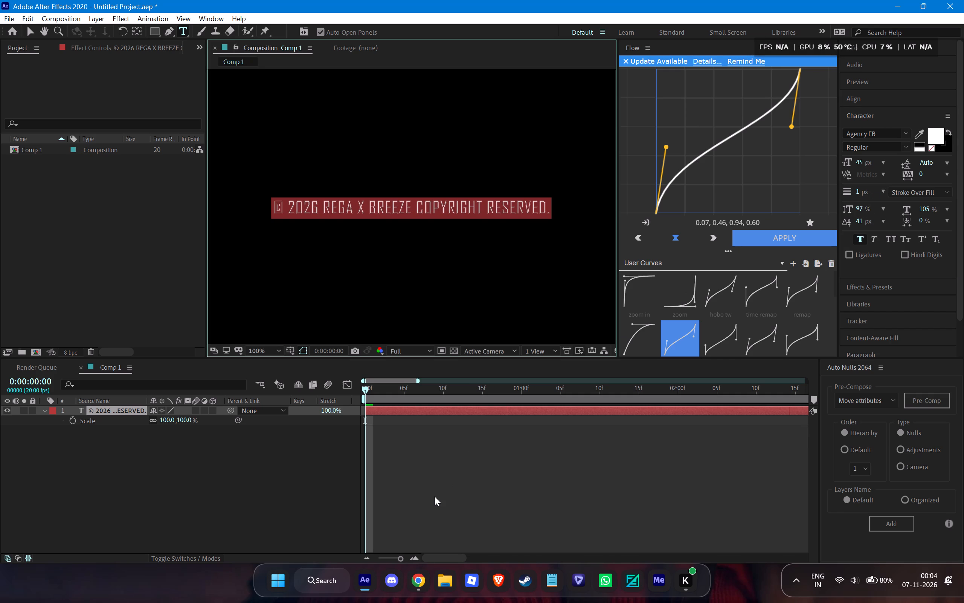
left_click(444, 468)
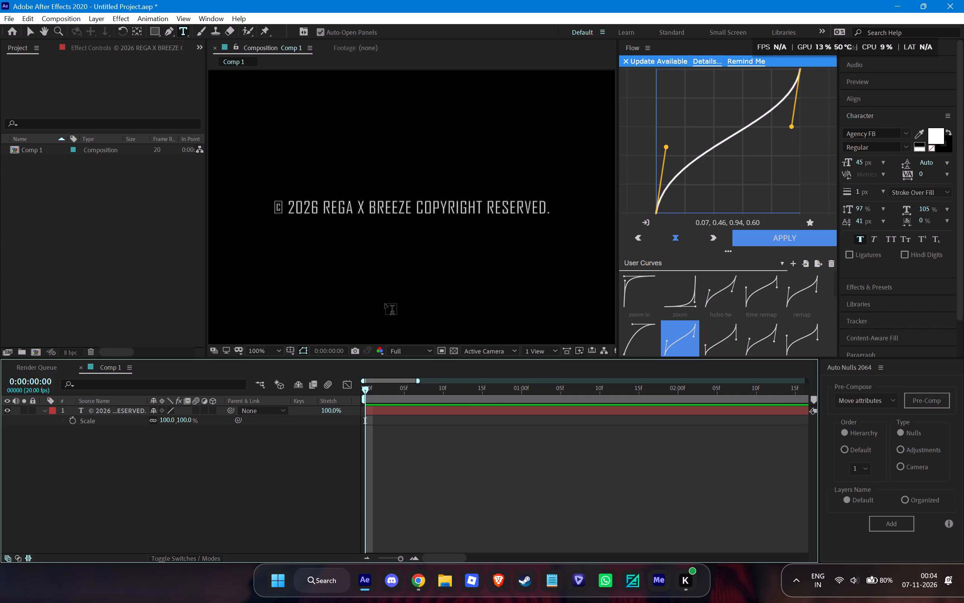
Switch to the YouTube tutorial in Chrome and watch the next part on duplicating and distorting the text, pausing at the end.
left_click(416, 578)
left_click(450, 248)
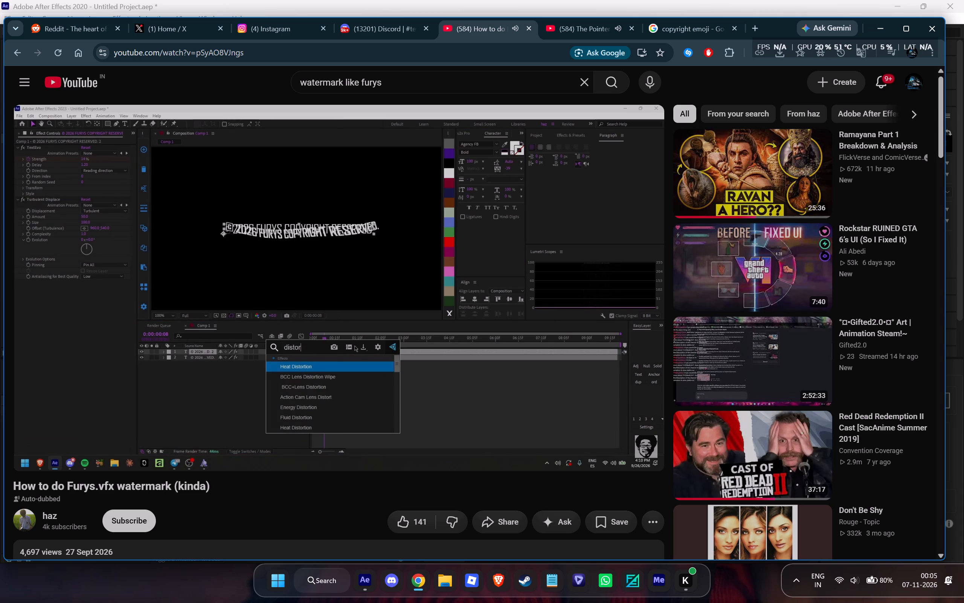
left_click(436, 312)
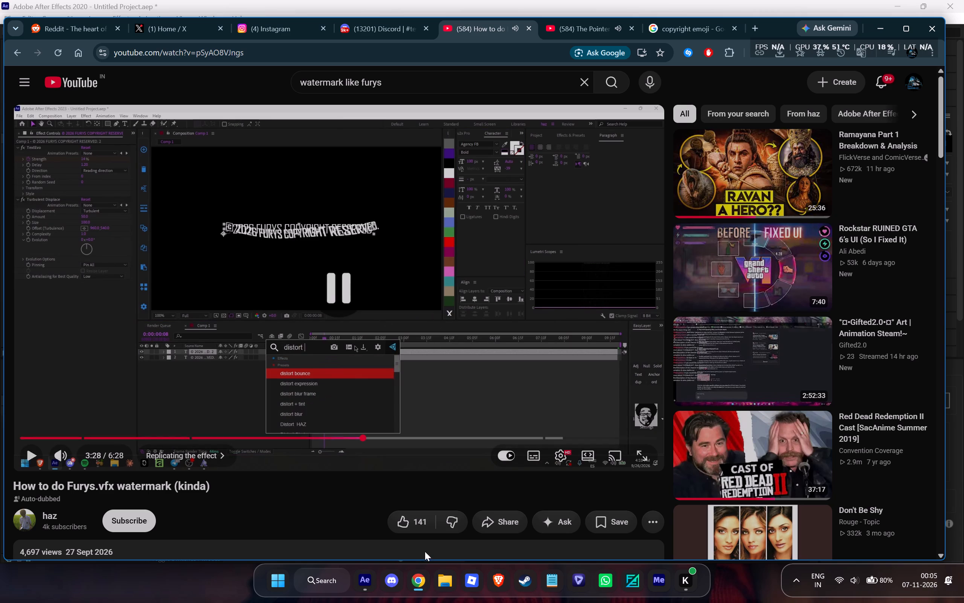
Return to After Effects and duplicate the copyright text layer.
left_click(357, 577)
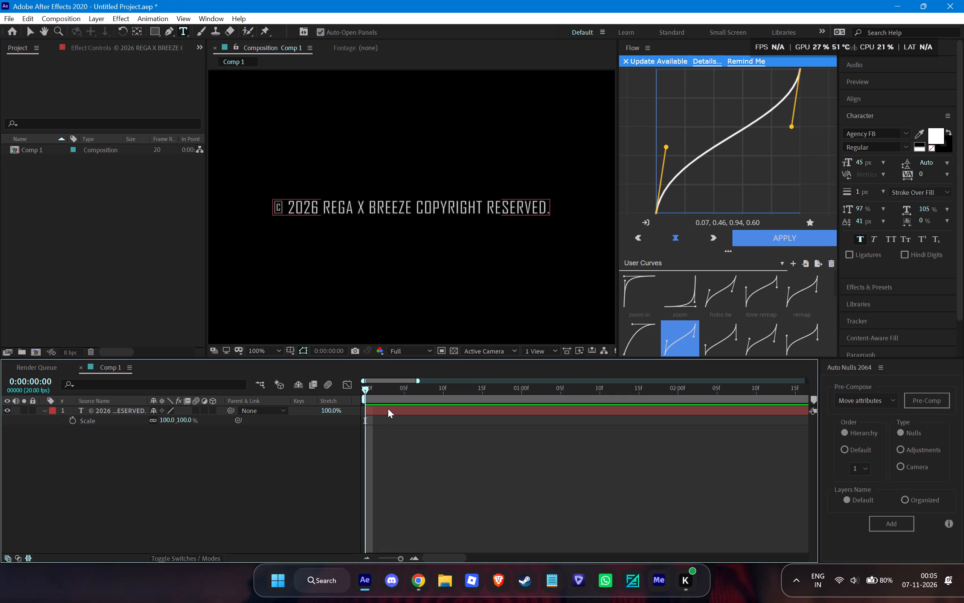
left_click(388, 409)
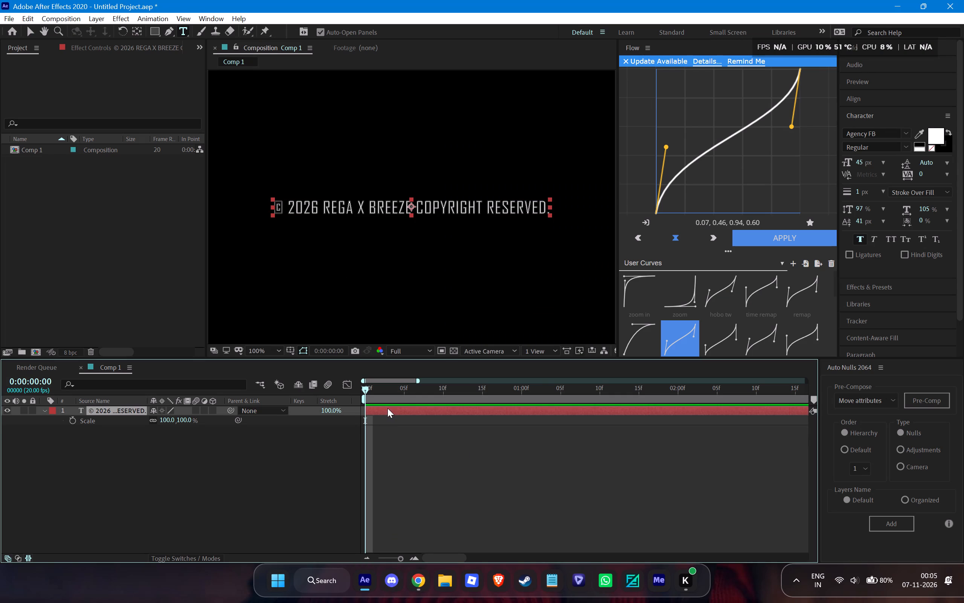
key("ctrl+d")
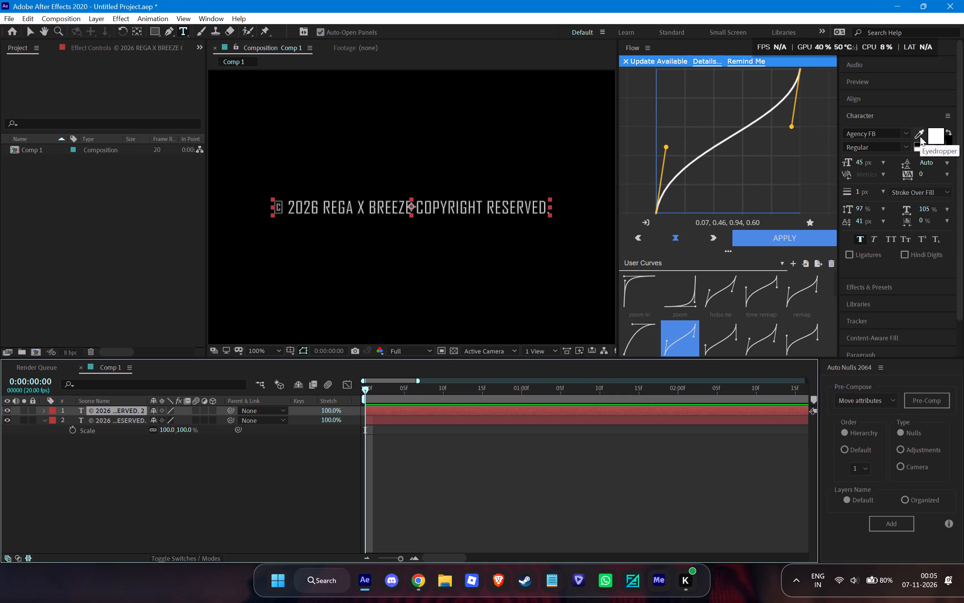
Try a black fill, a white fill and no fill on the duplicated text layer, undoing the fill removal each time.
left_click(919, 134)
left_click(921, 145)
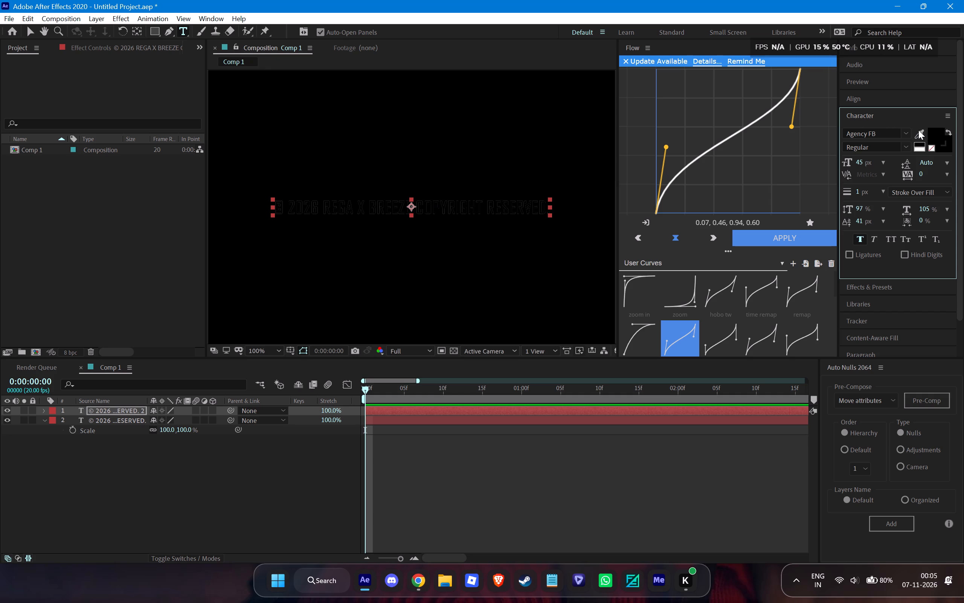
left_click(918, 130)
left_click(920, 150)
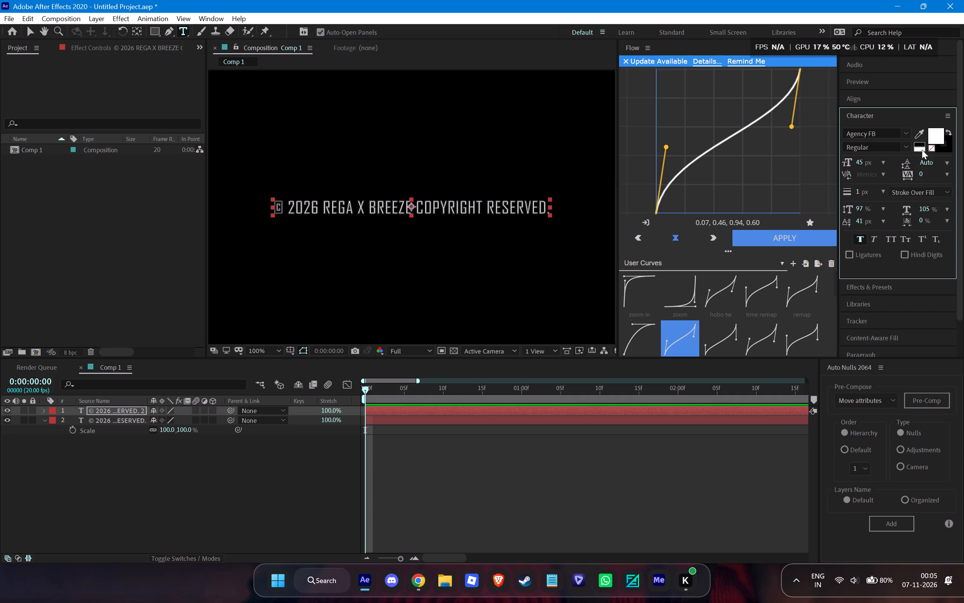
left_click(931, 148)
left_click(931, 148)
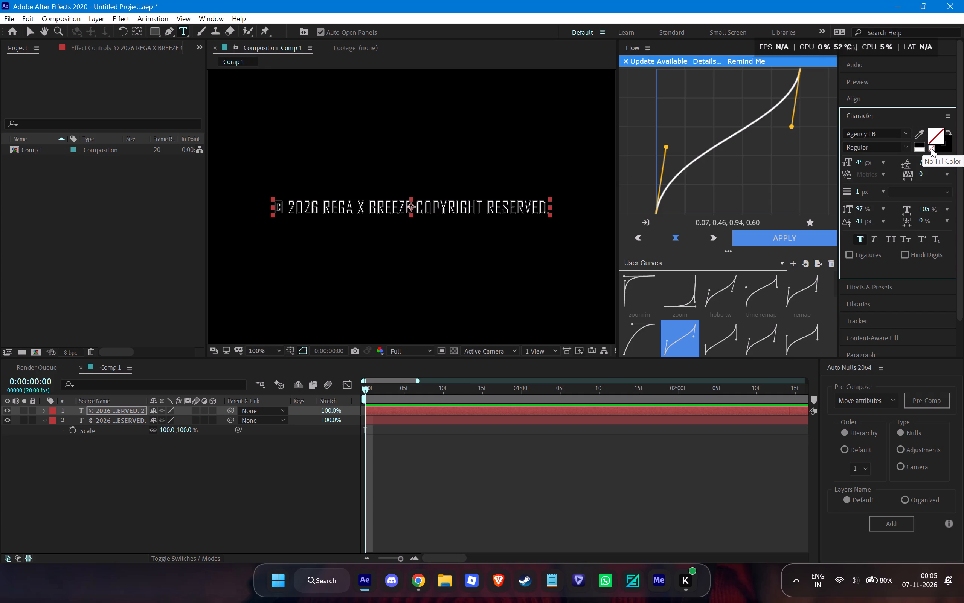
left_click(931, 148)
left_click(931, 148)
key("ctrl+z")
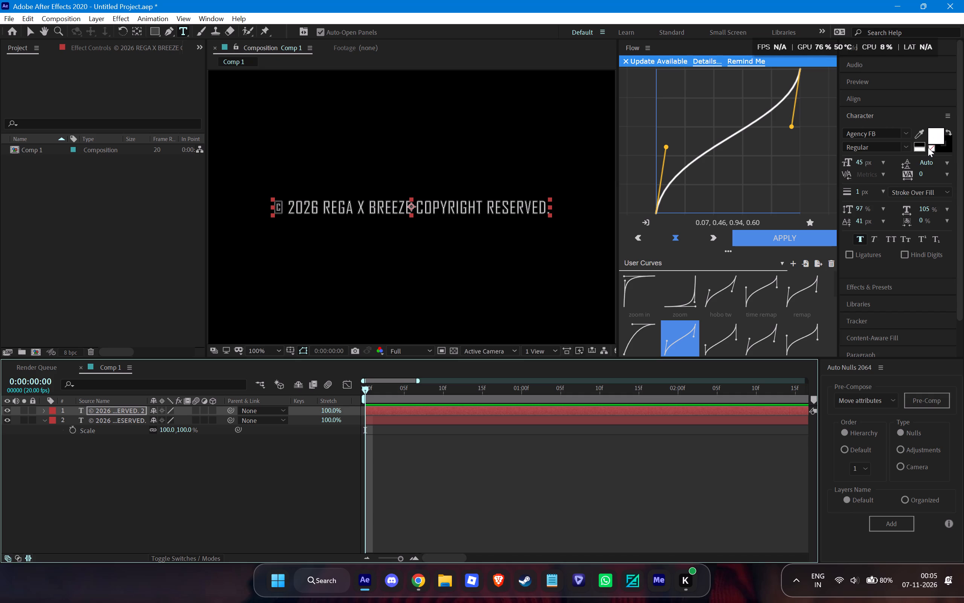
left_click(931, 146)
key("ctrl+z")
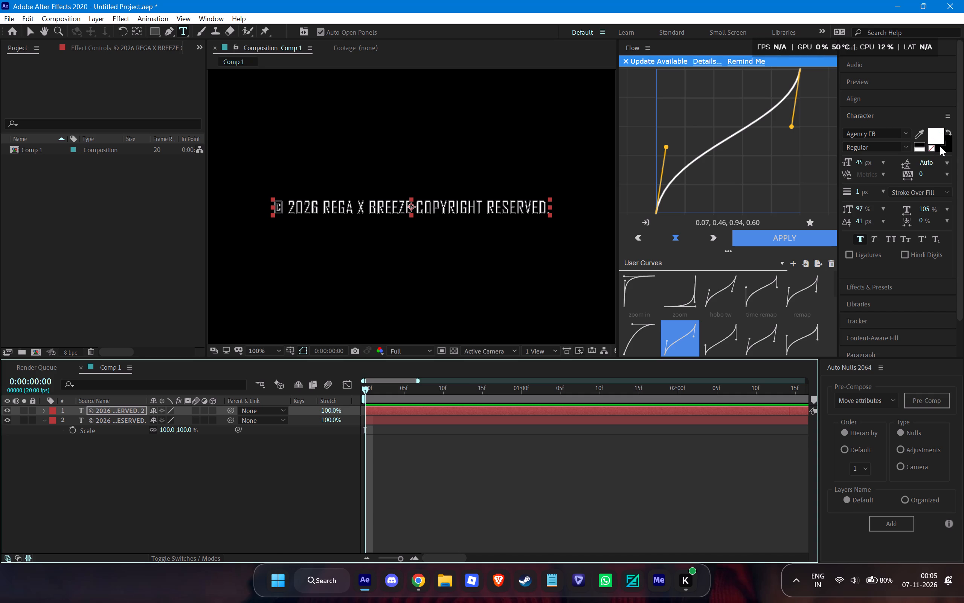
Set the stroke colour of the duplicated text layer to white.
left_click(942, 146)
left_click(921, 148)
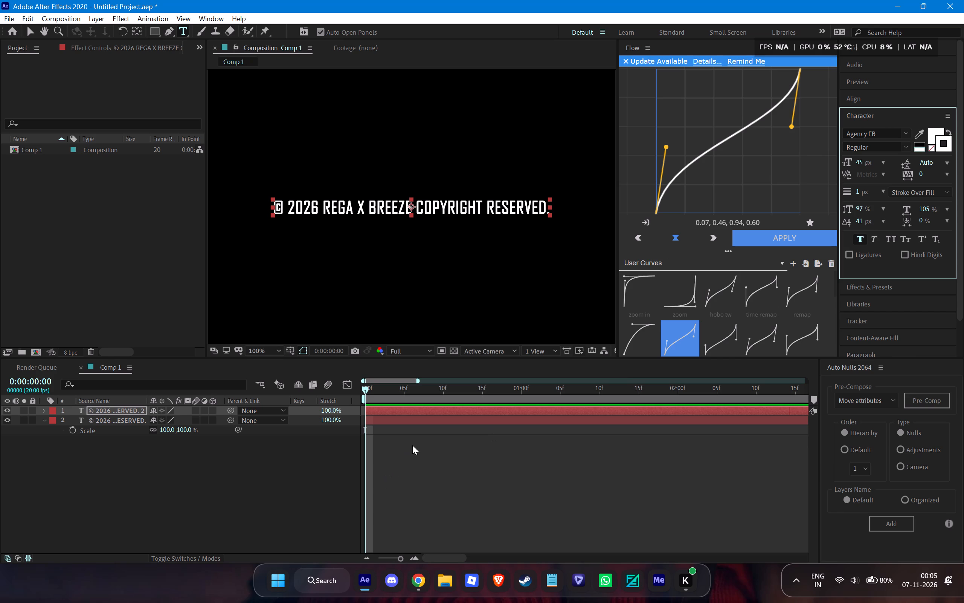
Search the effects for "tur" and apply Turbulent Displace to the duplicated text layer.
left_click(417, 575)
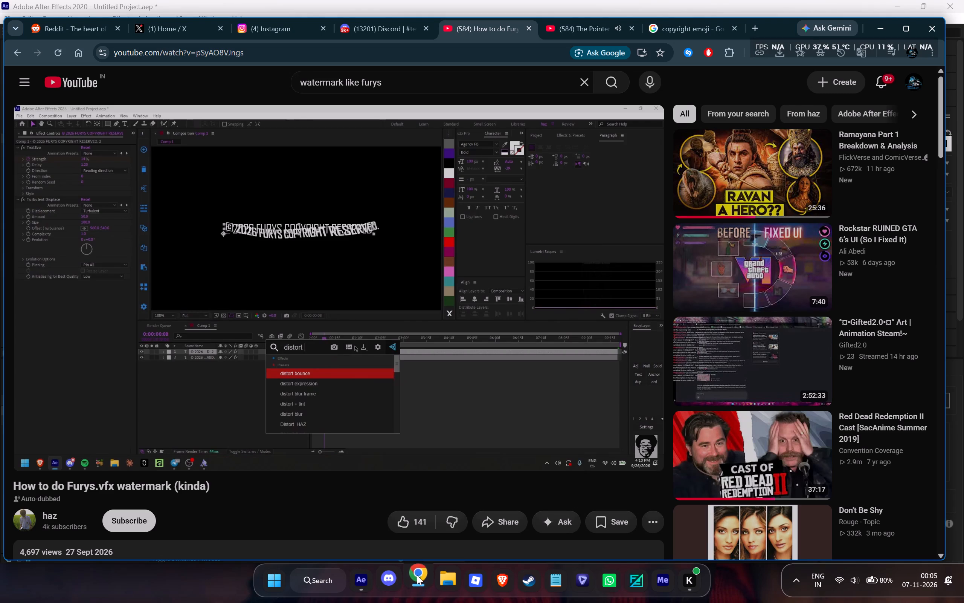
left_click(417, 575)
key("ctrl+space")
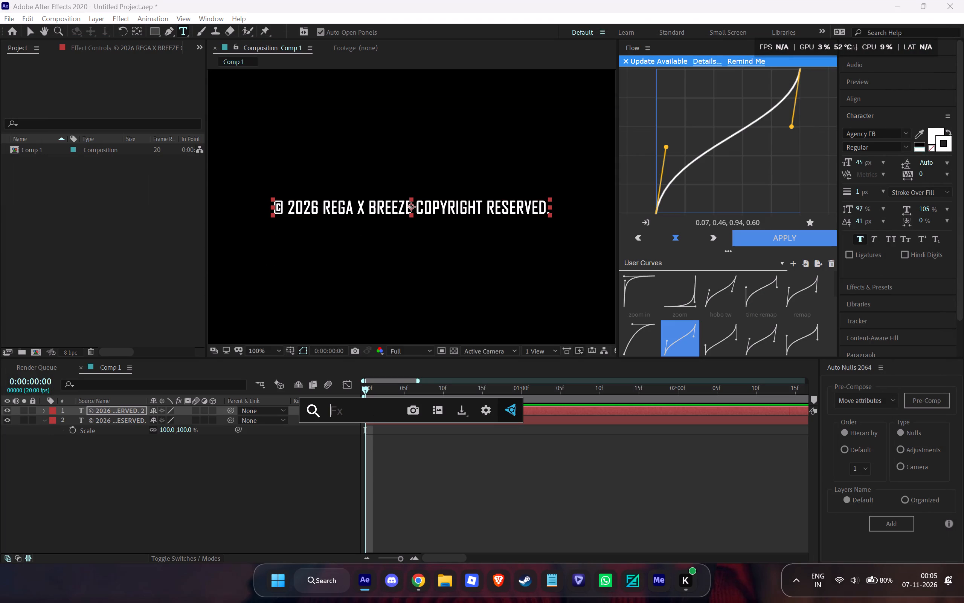
left_click(387, 452)
left_click(378, 413)
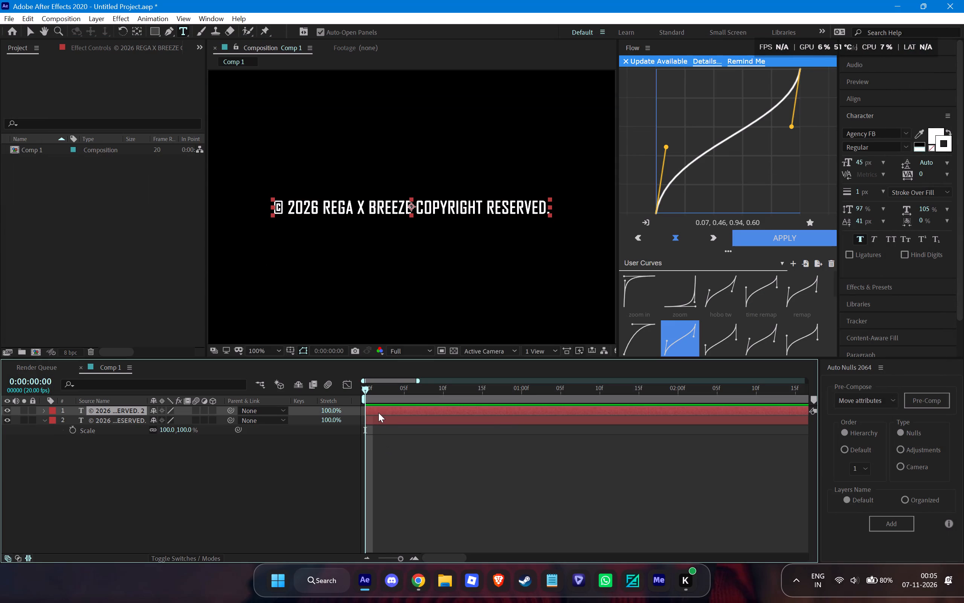
key("ctrl+space")
type("tru")
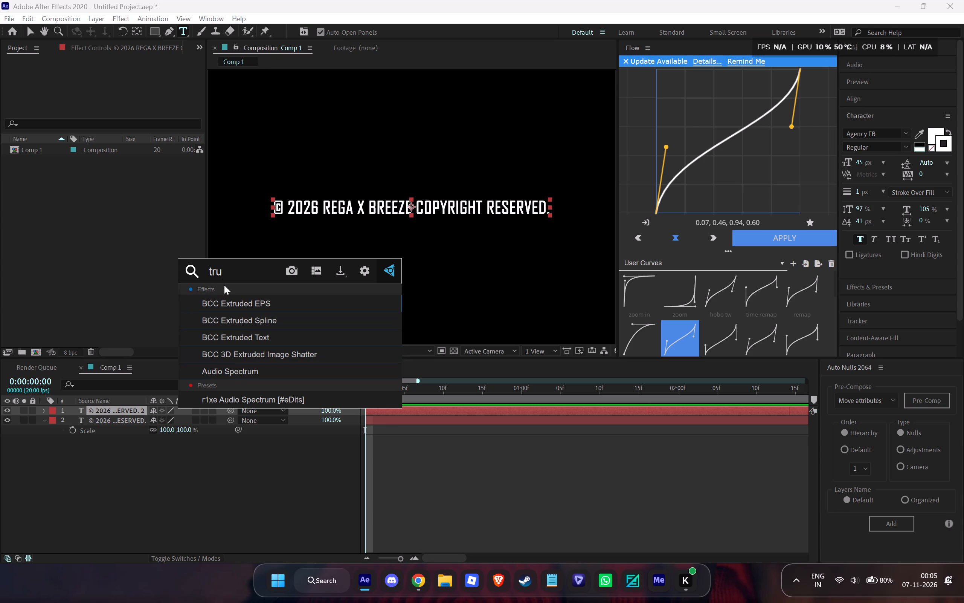
key("BackSpace")
key("BackSpace")
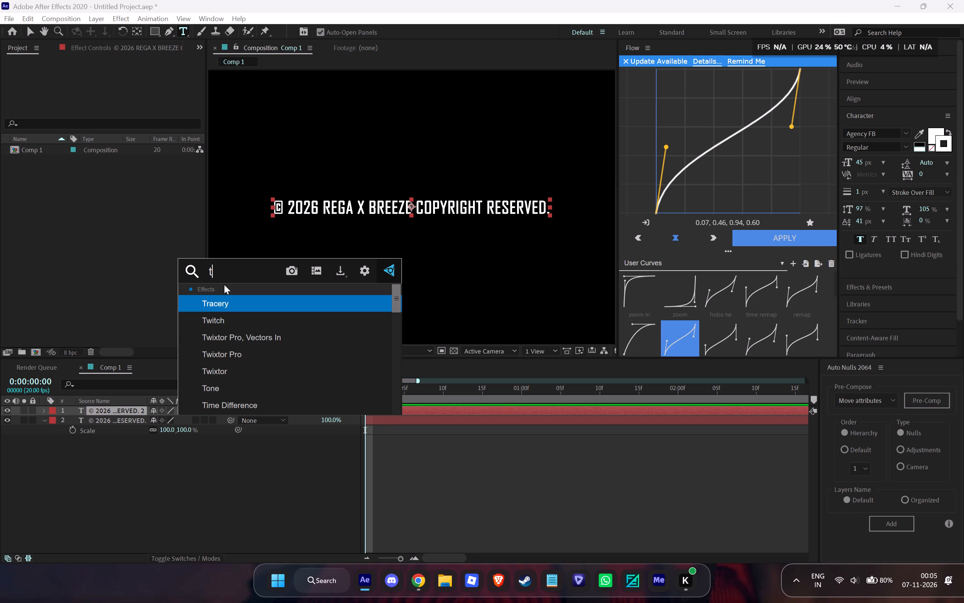
type("ur")
left_click(233, 302)
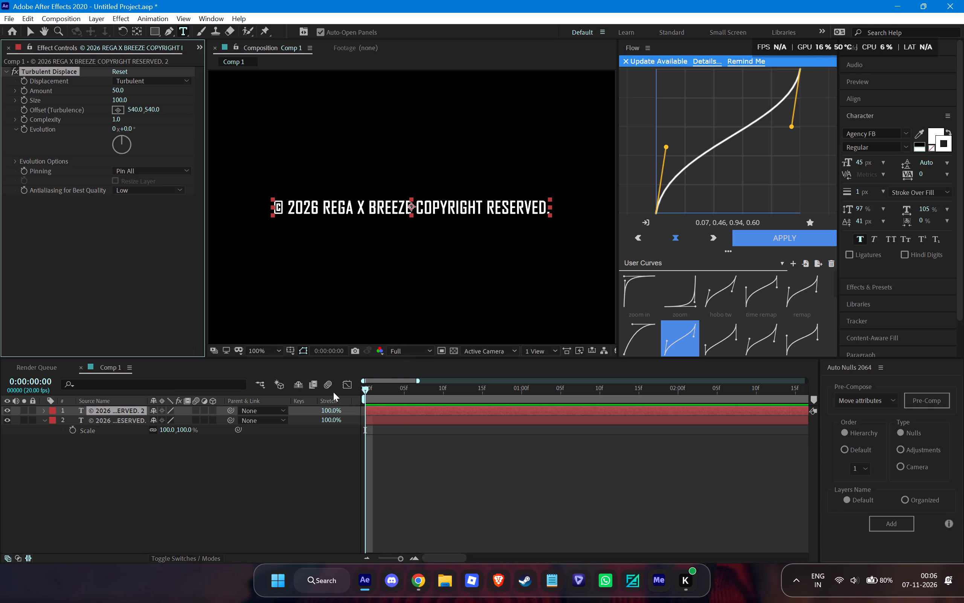
Switch to the YouTube tutorial in Chrome and watch the part on the Turbulent Displace settings and keyframes, pausing at the end.
left_click(416, 574)
left_click(391, 328)
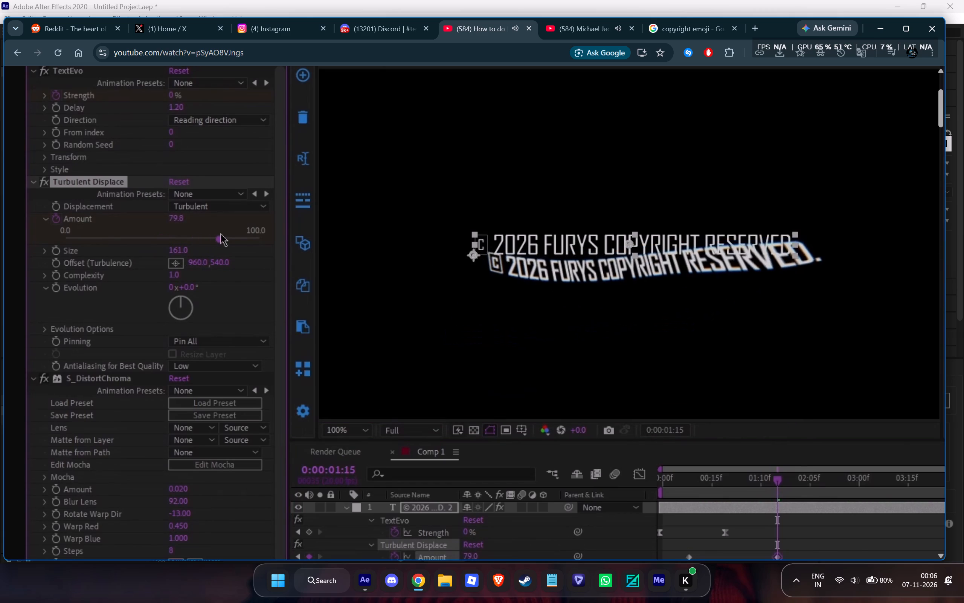
left_click(414, 300)
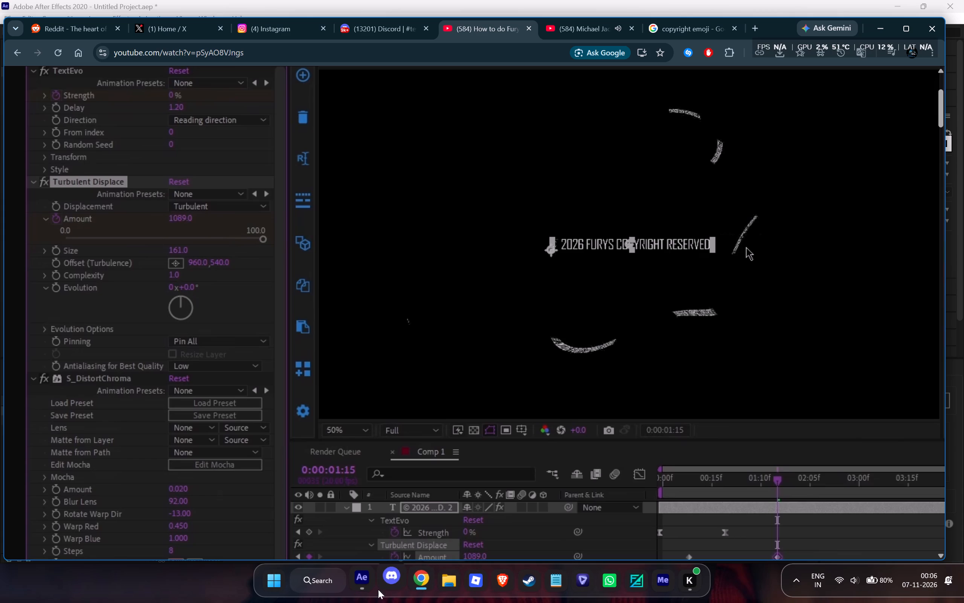
Return to After Effects and set the Turbulent Displace Size on the duplicated text layer to 161.
left_click(364, 586)
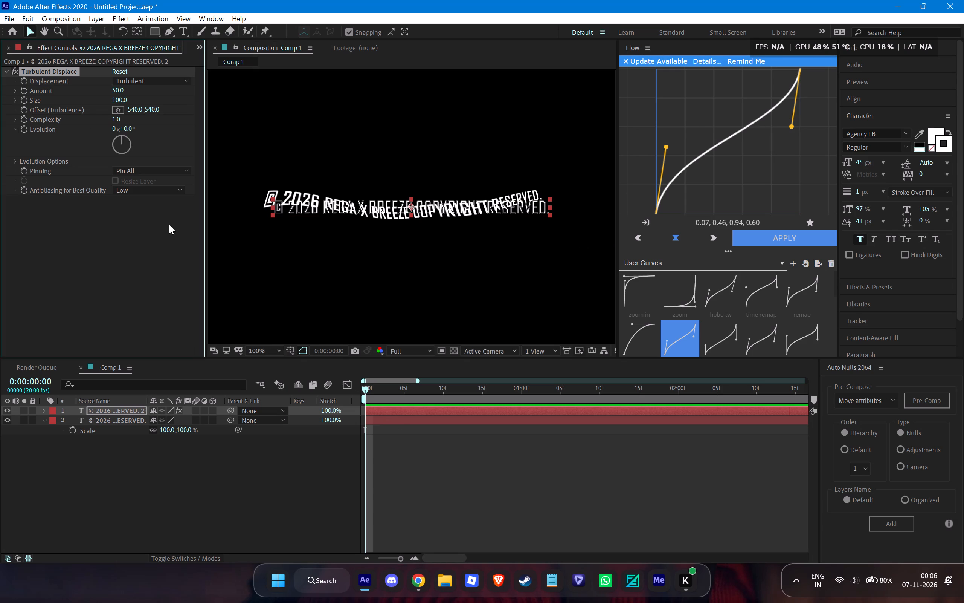
left_click(117, 100)
type("161")
key("Return")
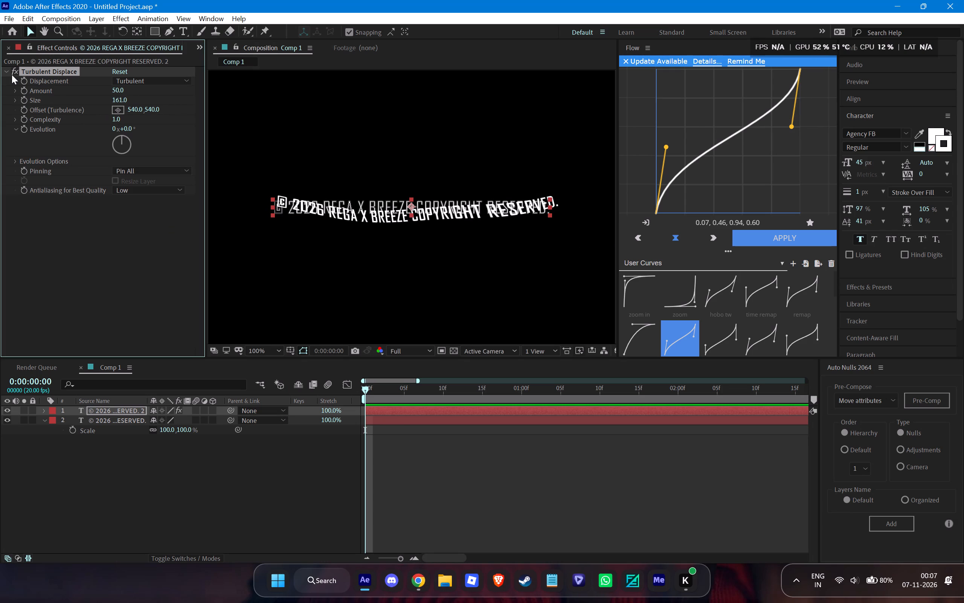
Enable keyframing for the Turbulent Displace Amount at 0:00:00:00.
left_click(25, 88)
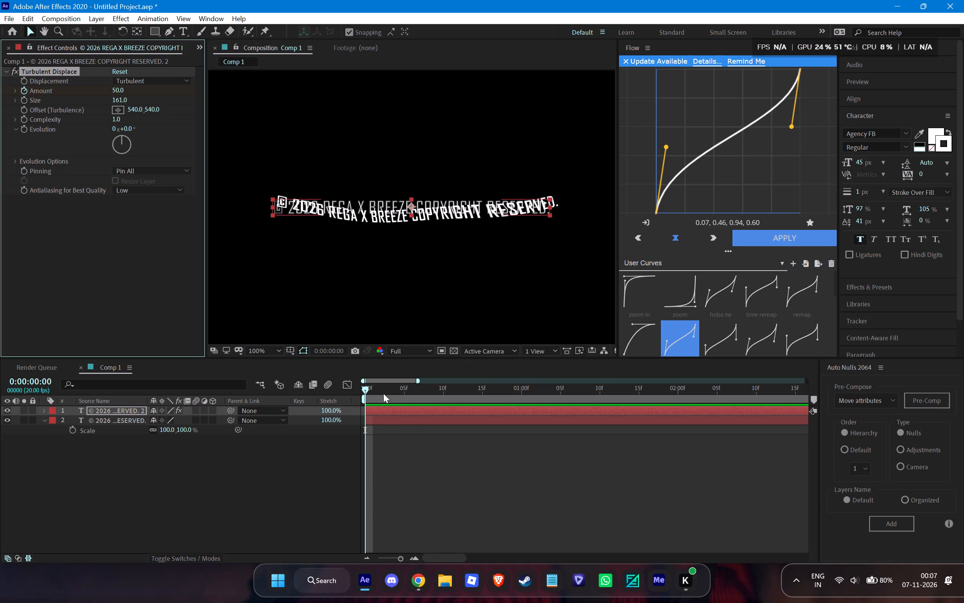
Set the end of the composition's work area at 0:00:02:00.
left_click_drag(383, 393, 523, 400)
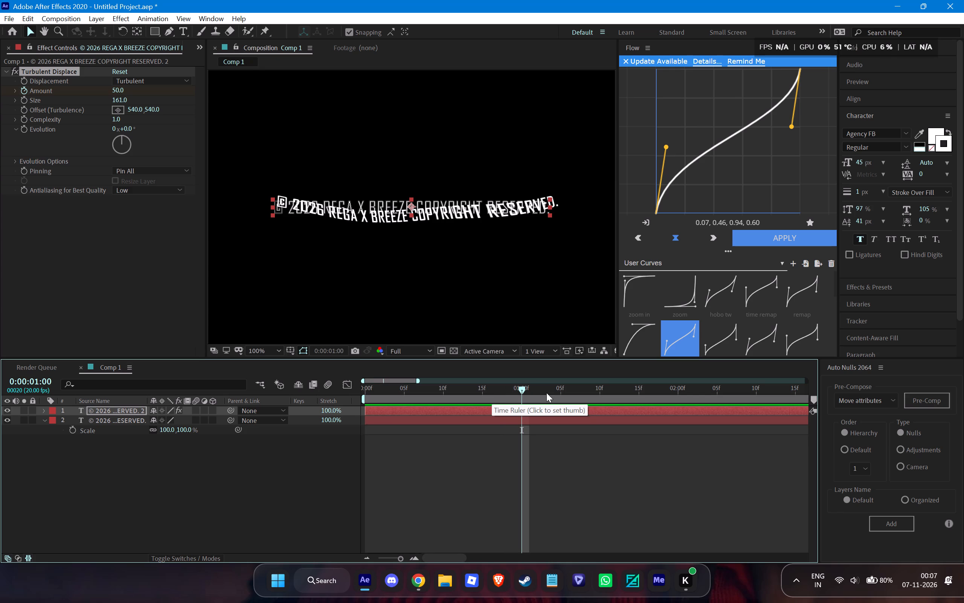
left_click_drag(546, 392, 678, 402)
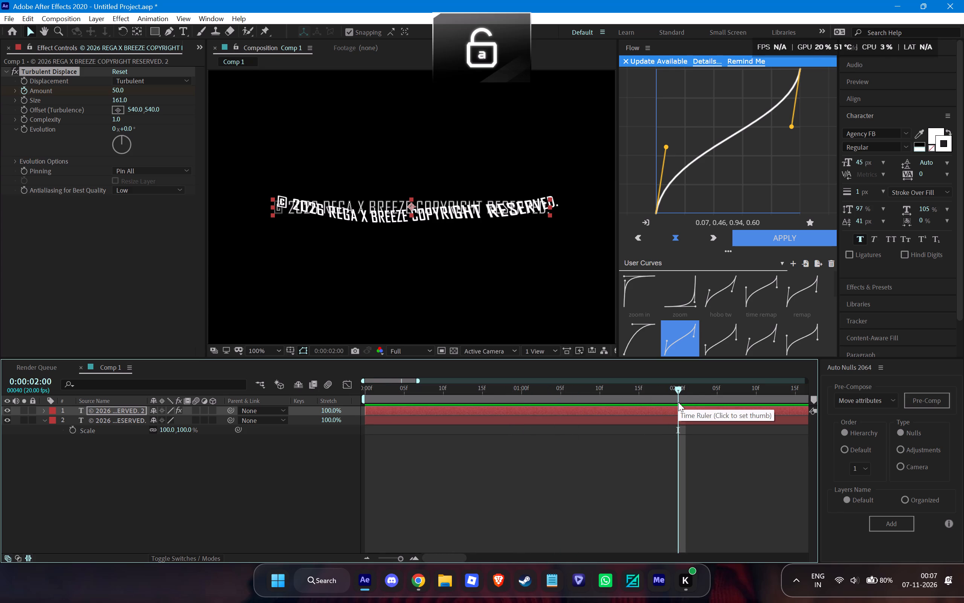
key("n")
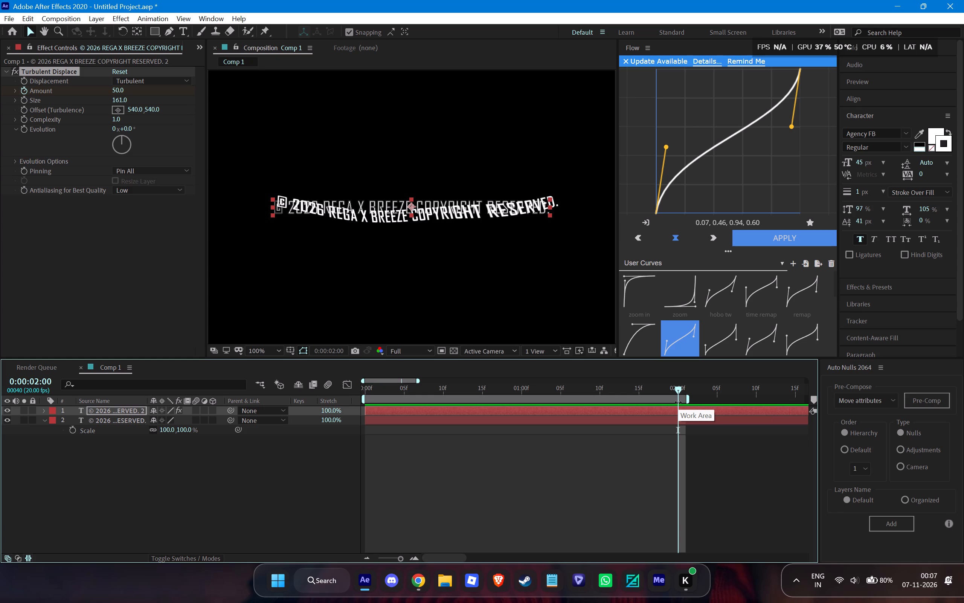
Trim the composition to its work area.
key("ctrl+shift+x")
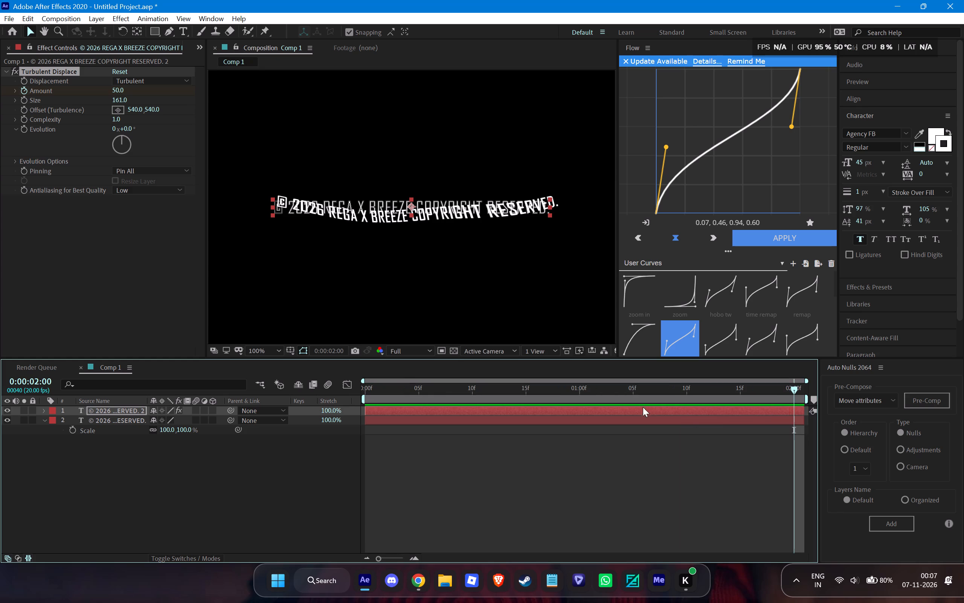
Set the duplicated text layer's Turbulent Displace Amount to 2493 at 0:00:02:00.
left_click_drag(575, 389, 1, 465)
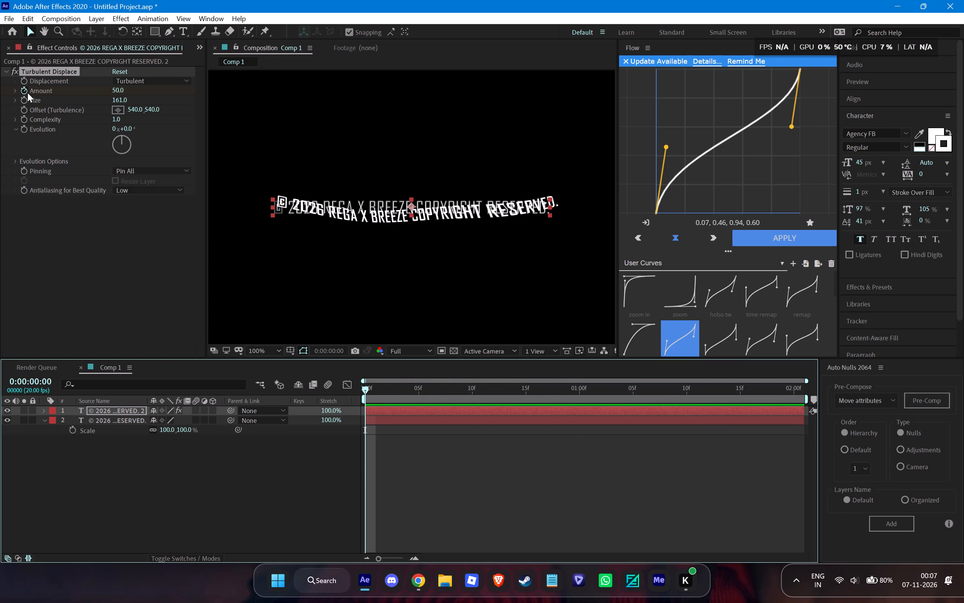
left_click_drag(401, 388, 623, 410)
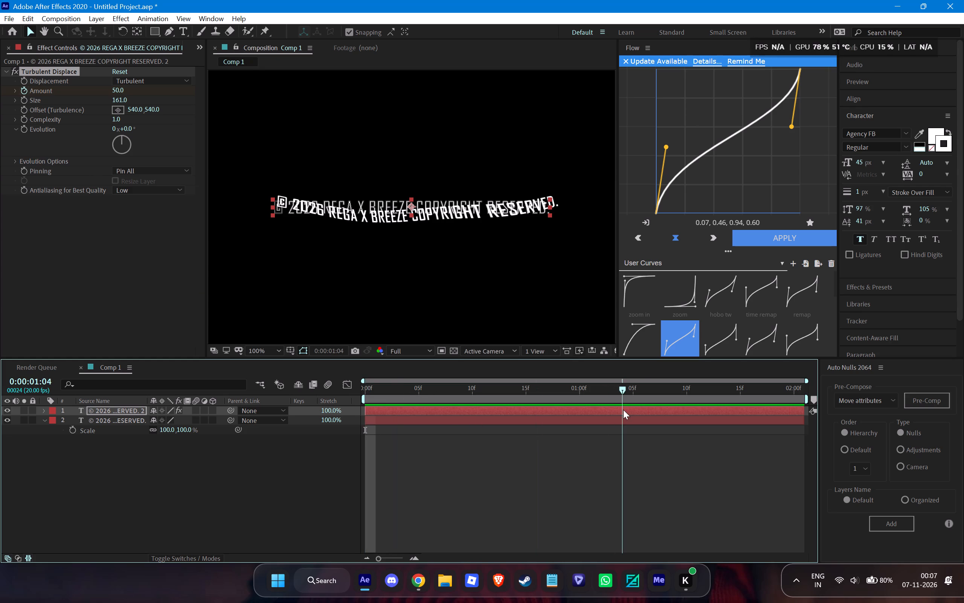
left_click_drag(623, 410, 963, 401)
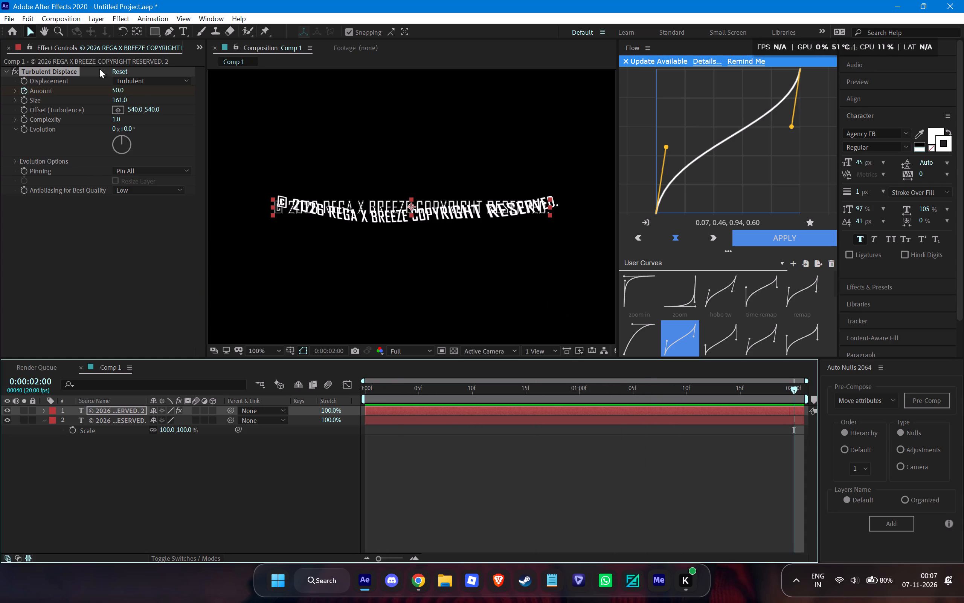
left_click_drag(114, 88, 729, 112)
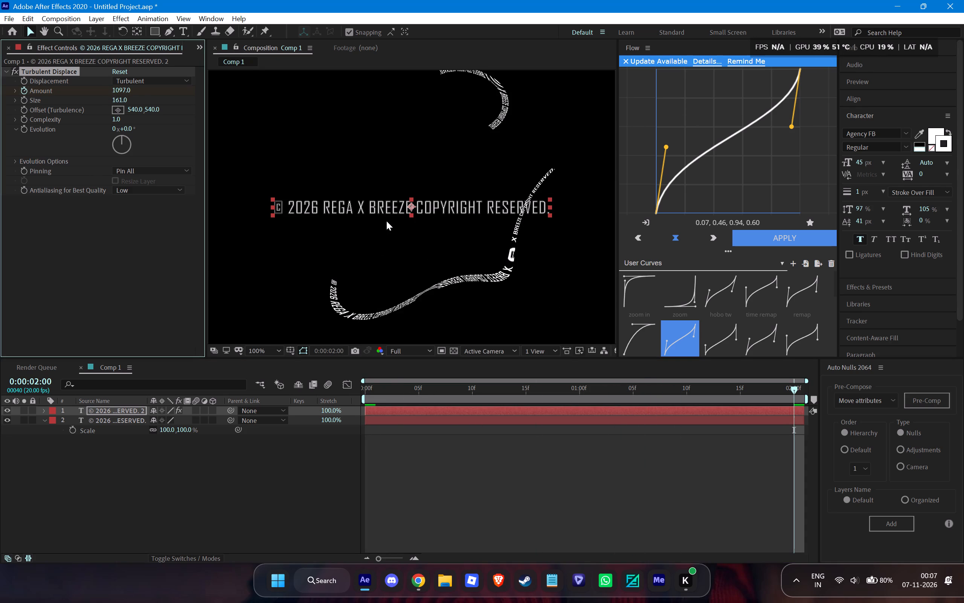
scroll(386, 221, "down", 2)
scroll(386, 220, "up", 1)
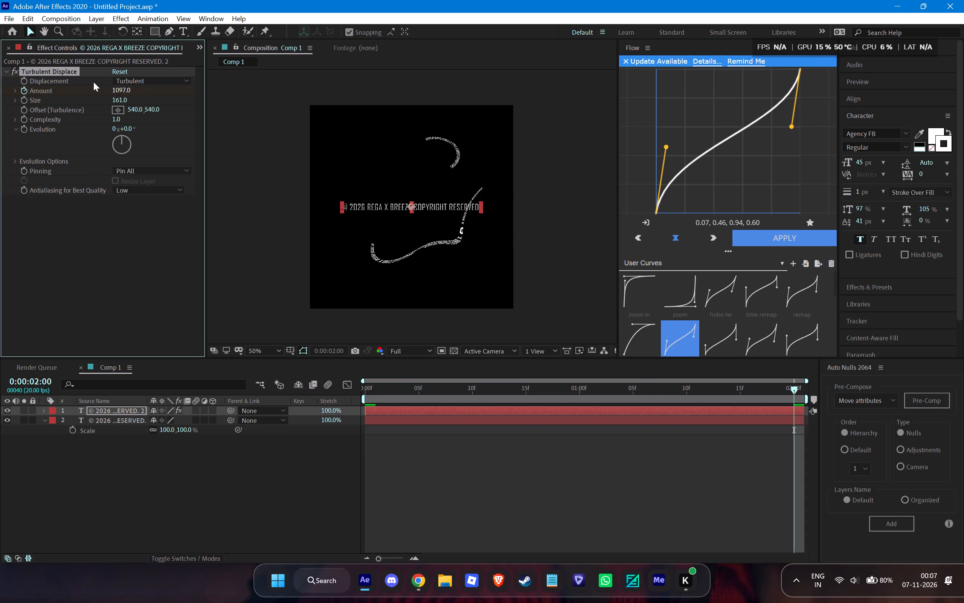
left_click_drag(116, 89, 561, 149)
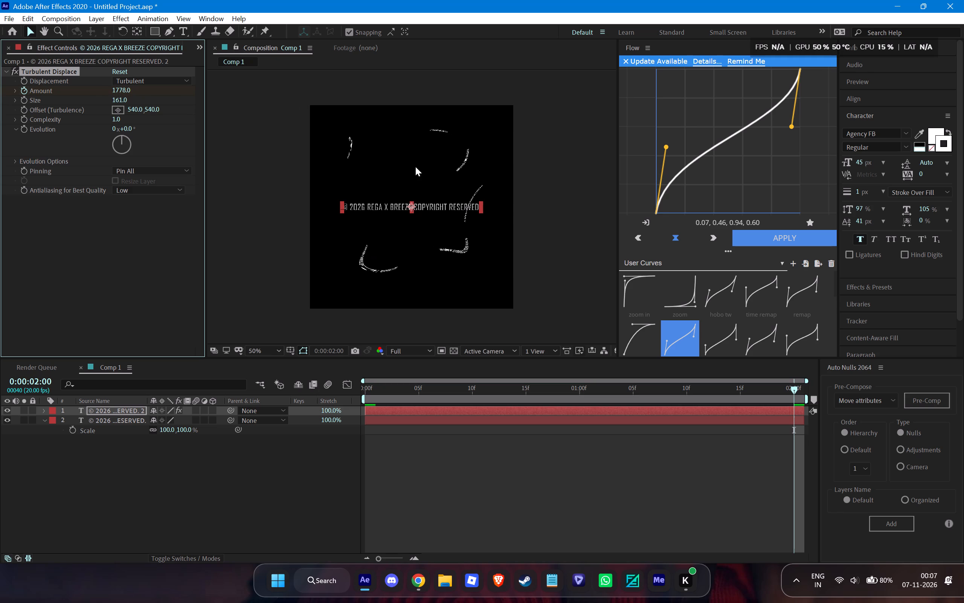
left_click_drag(120, 90, 124, 90)
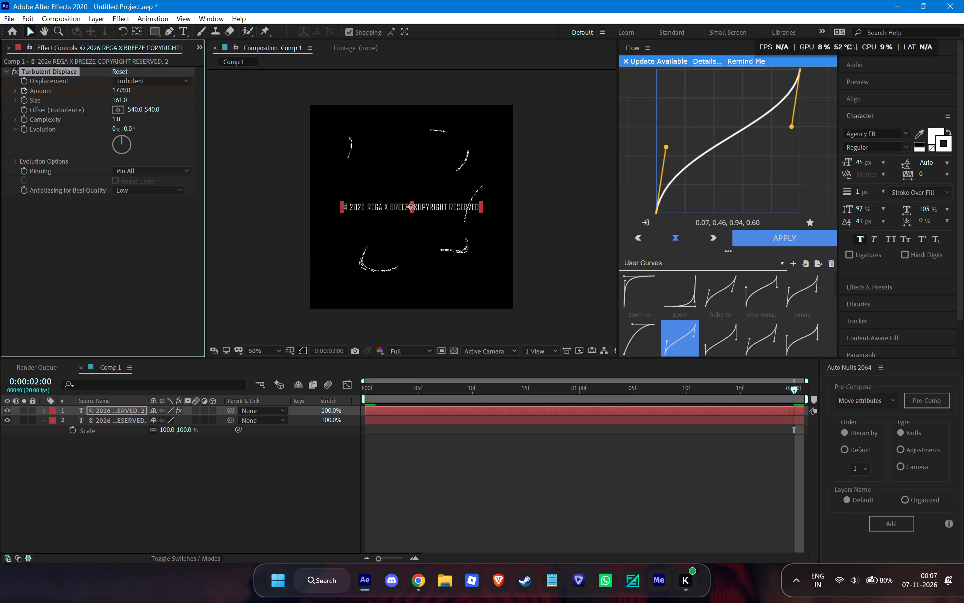
left_click_drag(124, 90, 570, 135)
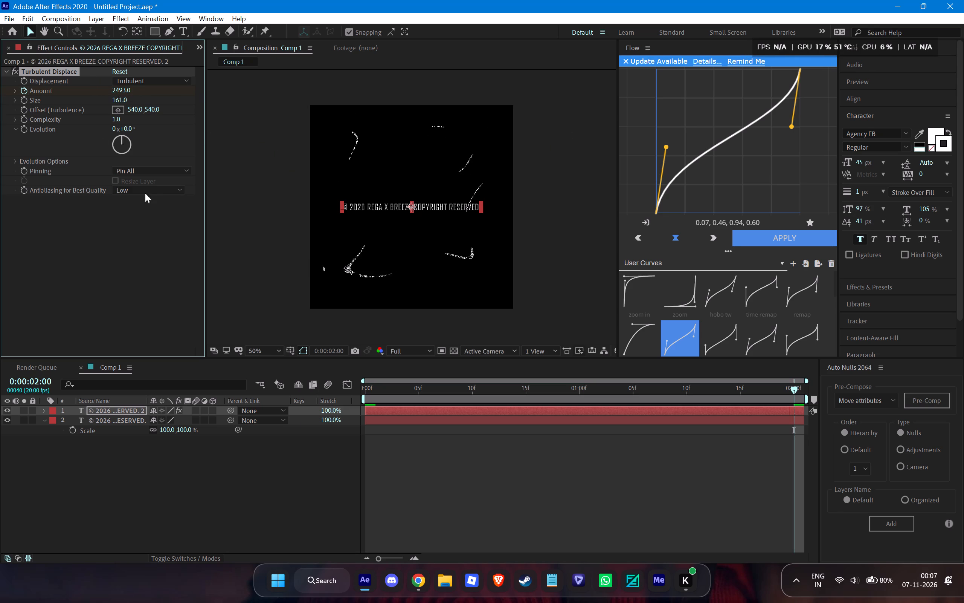
Switch to the YouTube tutorial in Chrome, watch the part on adjusting the Turbulent Displace Size, pause it and return to After Effects.
left_click(421, 574)
left_click(467, 274)
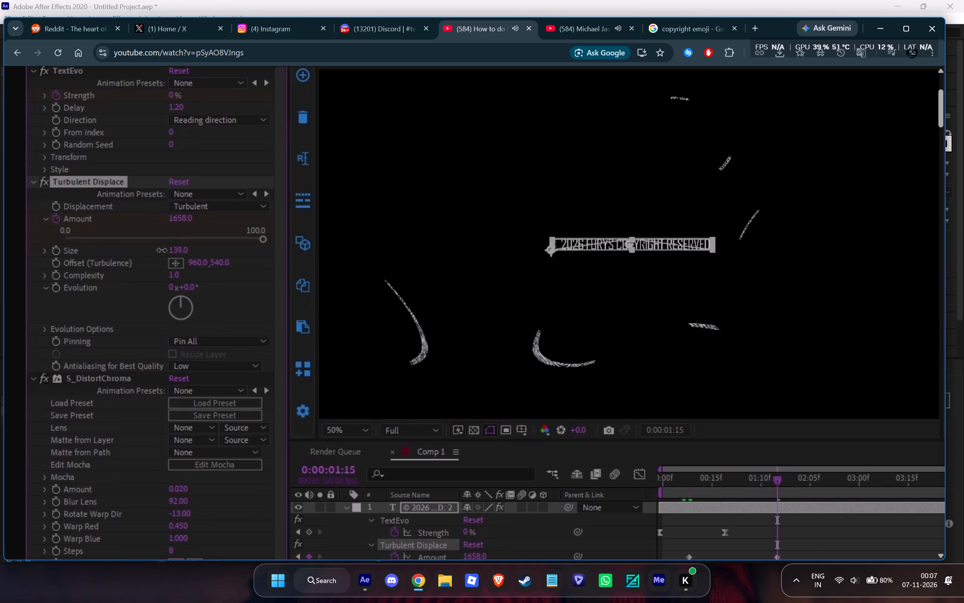
left_click(465, 278)
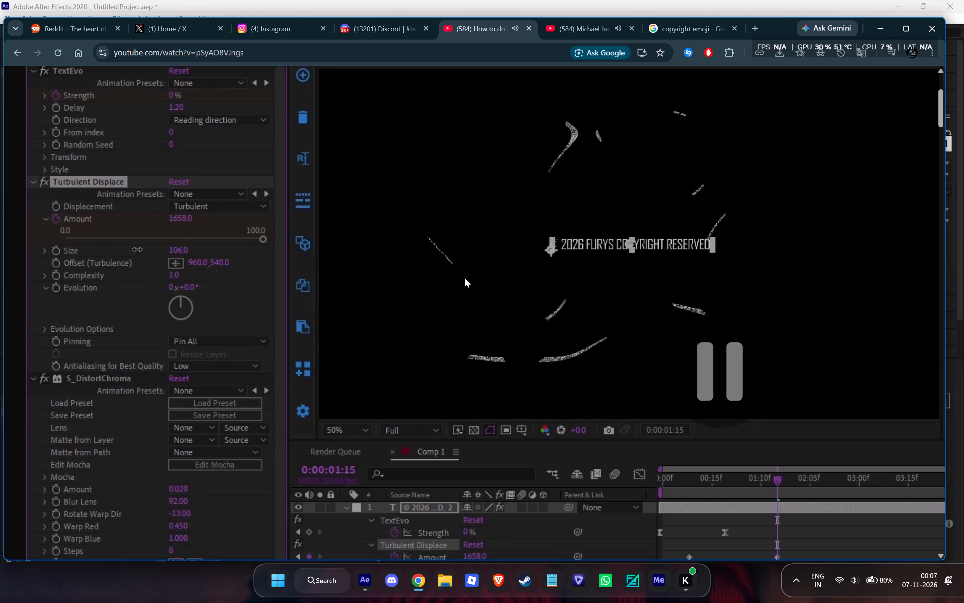
left_click(416, 581)
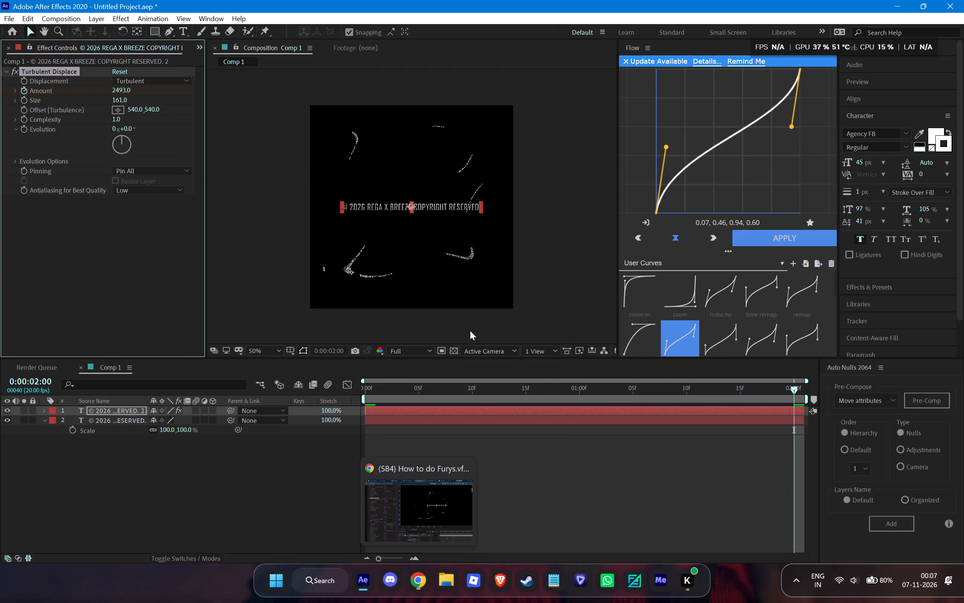
Switch back to Chrome and open a new browser tab.
left_click(422, 588)
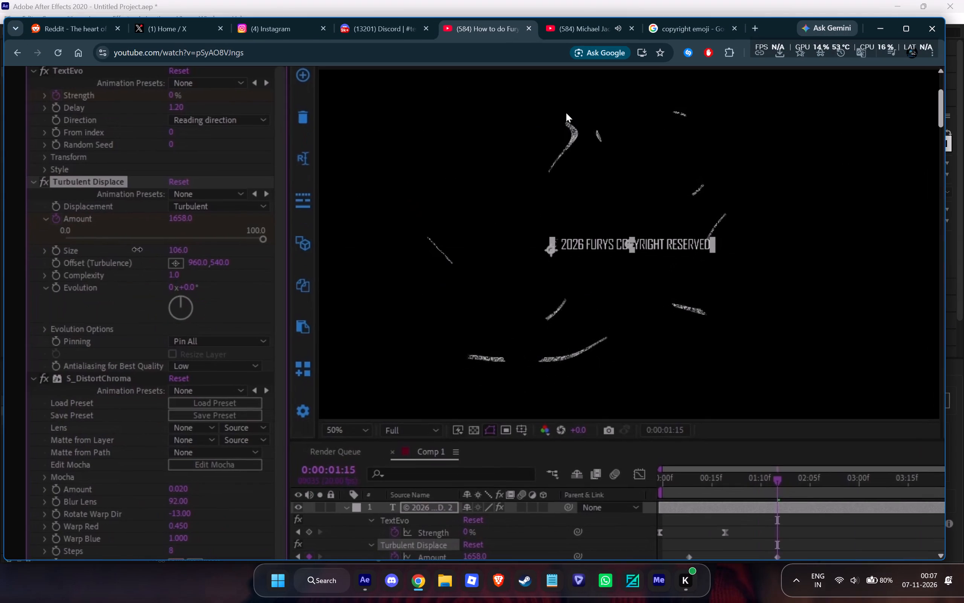
left_click(754, 25)
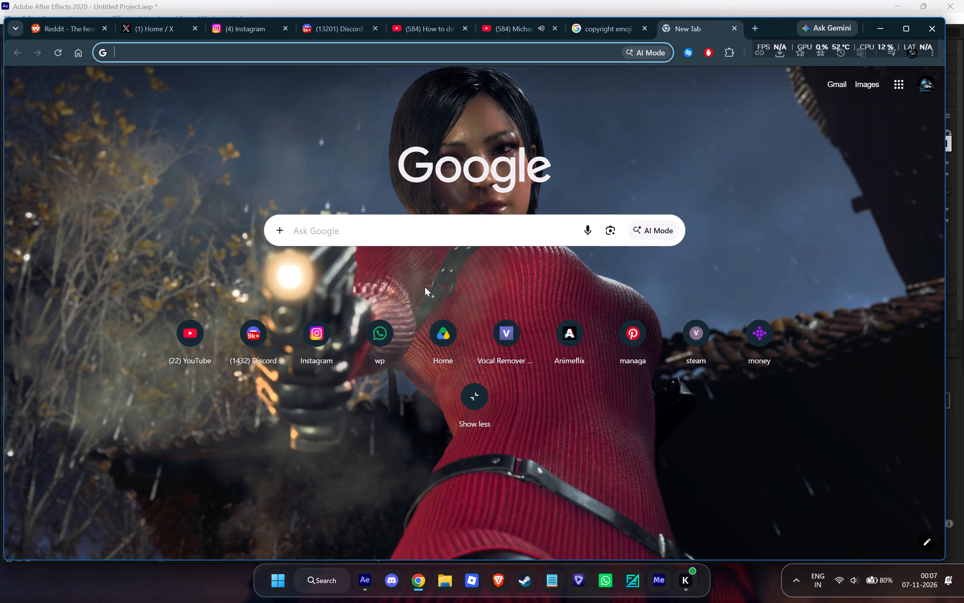
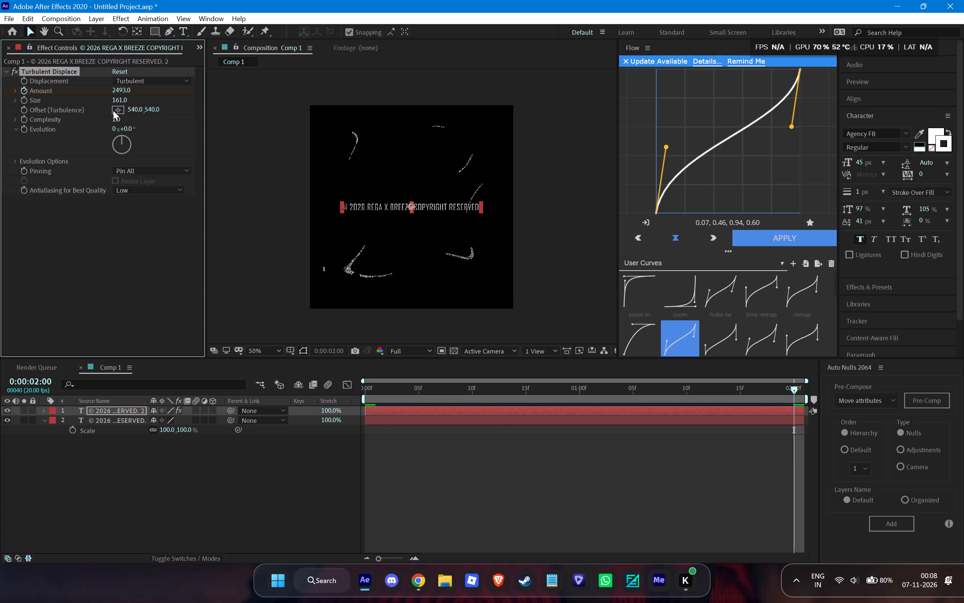
Set the Turbulent Displace Size of the duplicated text layer to 108.
left_click(117, 99)
type("108")
key("Return")
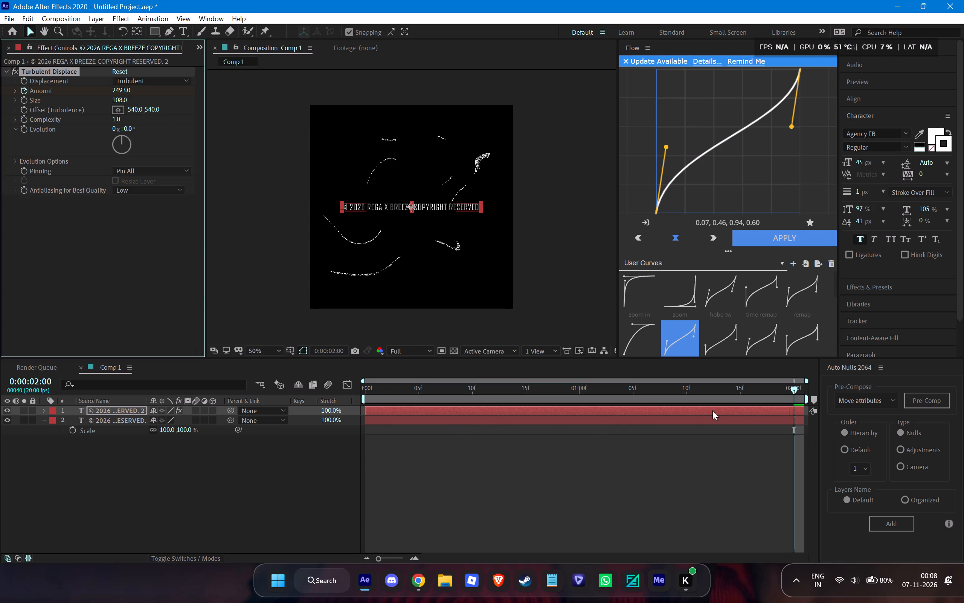
Raise the duplicated text layer's Turbulent Displace Amount to 4377 at 0:00:02:00.
scroll(396, 210, "up", 1)
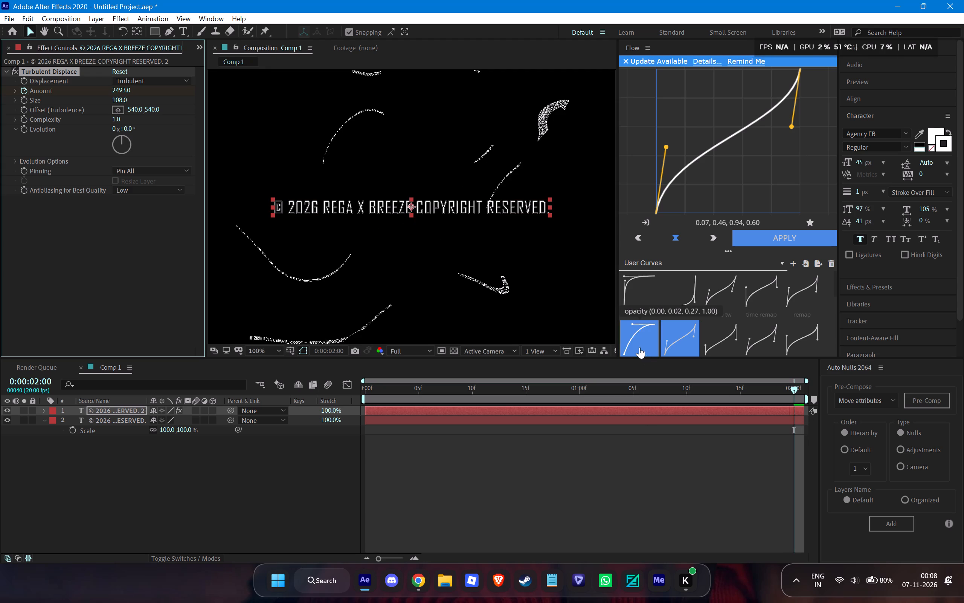
left_click_drag(119, 89, 497, 107)
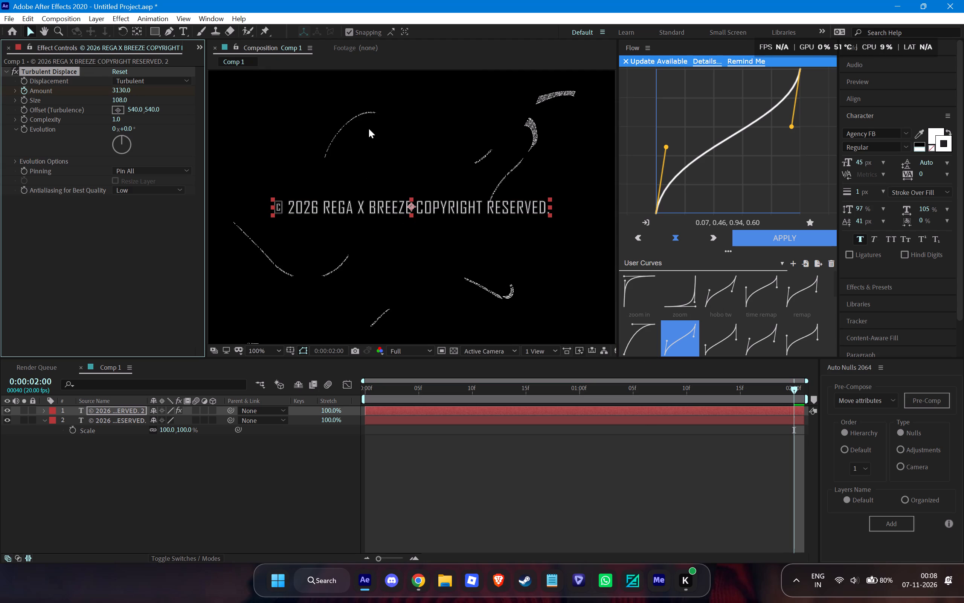
left_click_drag(118, 90, 539, 135)
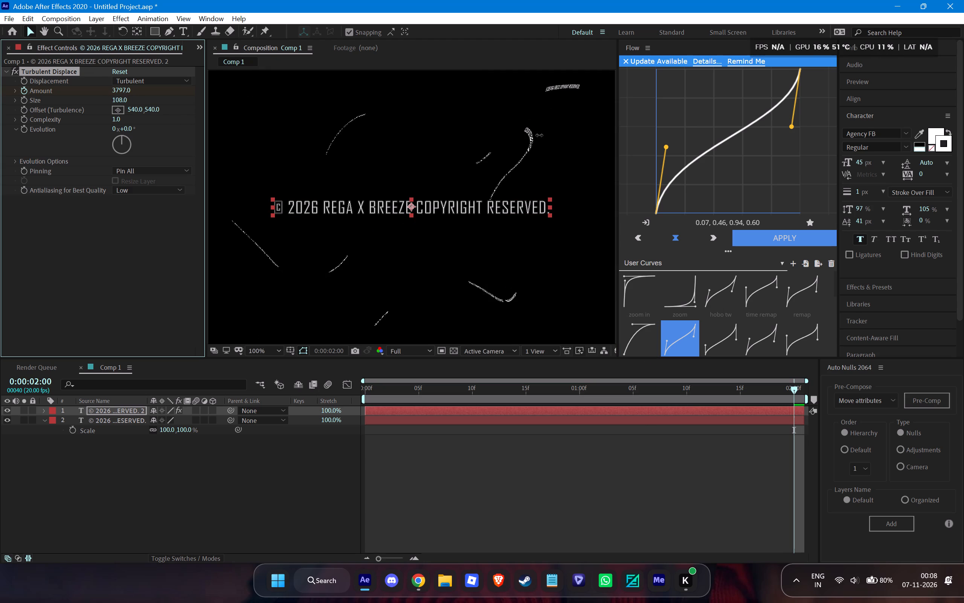
left_click_drag(539, 135, 924, 192)
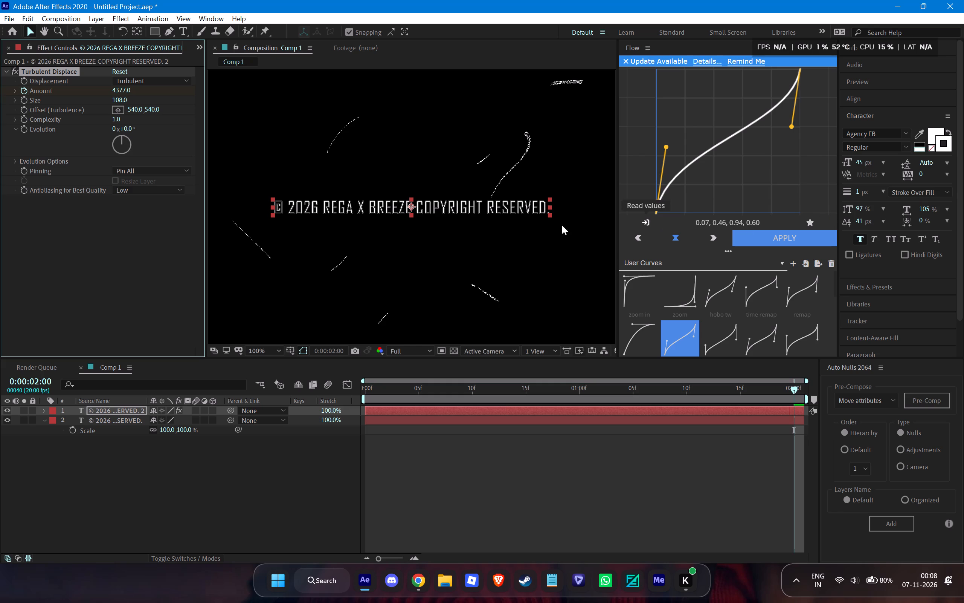
scroll(381, 242, "down", 1)
left_click(575, 468)
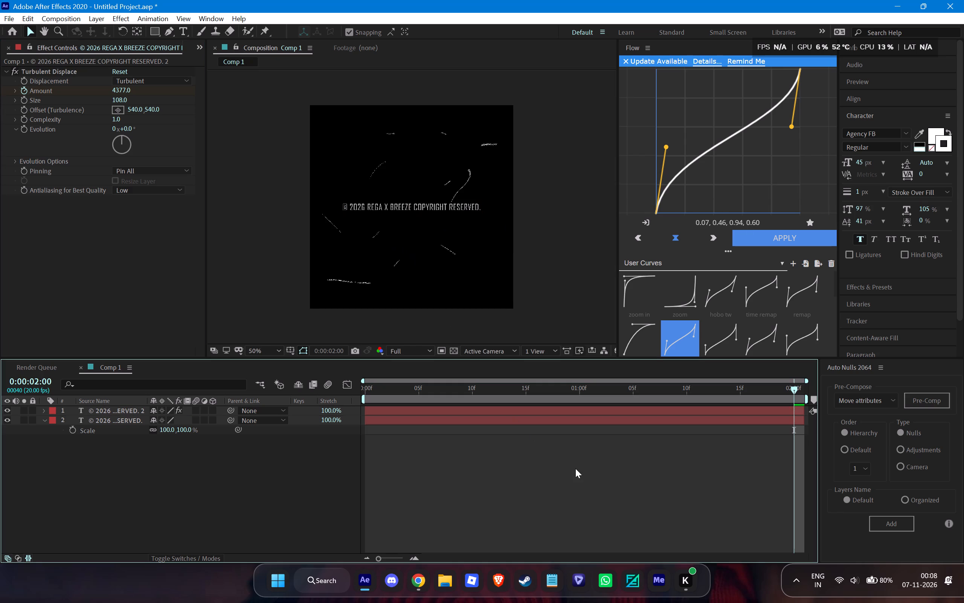
Reveal the duplicated layer's keyframes and move the last Turbulent Displace Amount keyframe one frame onward to the layer's end.
left_click(764, 414)
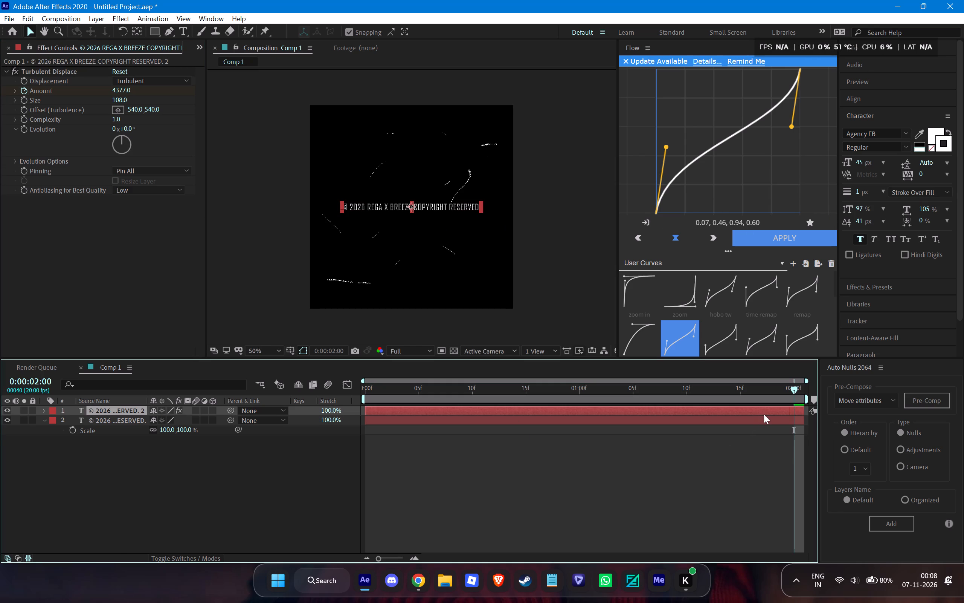
key("u")
left_click(796, 429)
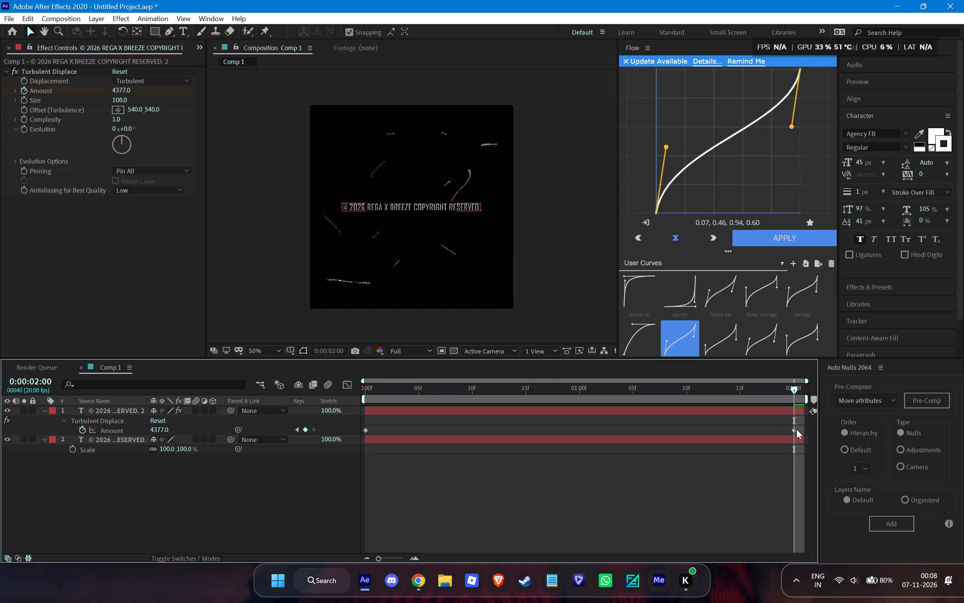
left_click_drag(794, 431, 801, 431)
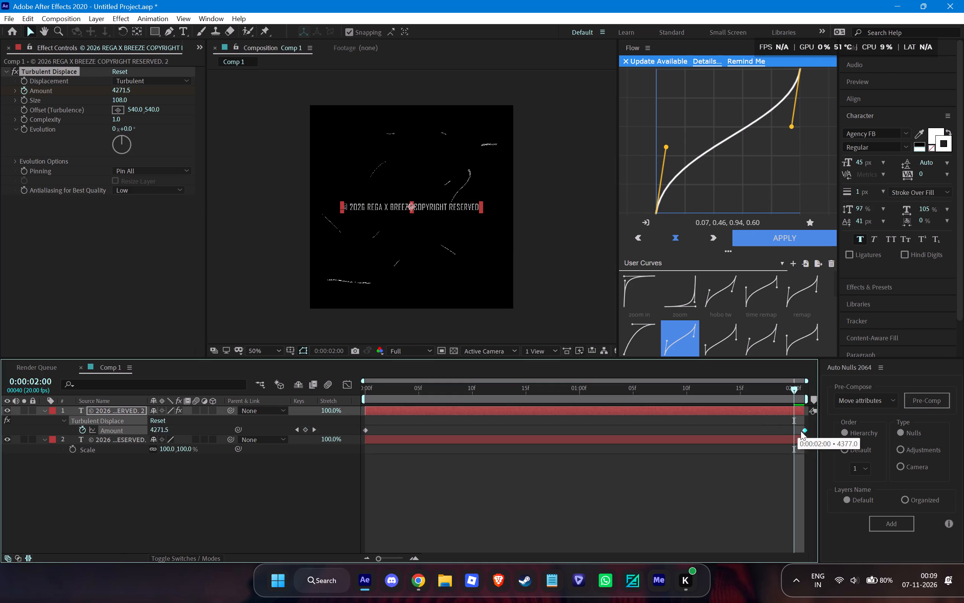
left_click_drag(801, 431, 803, 433)
left_click(468, 510)
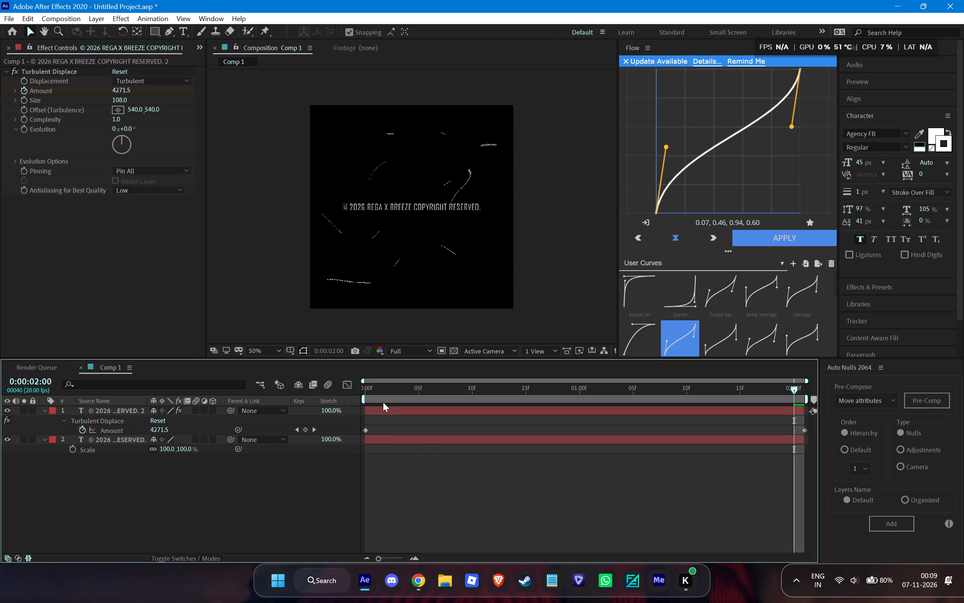
Apply Flow's "zoom in" easing curve to the duplicated layer's Amount keyframes and preview the animation from the start.
left_click(377, 409)
left_click(624, 284)
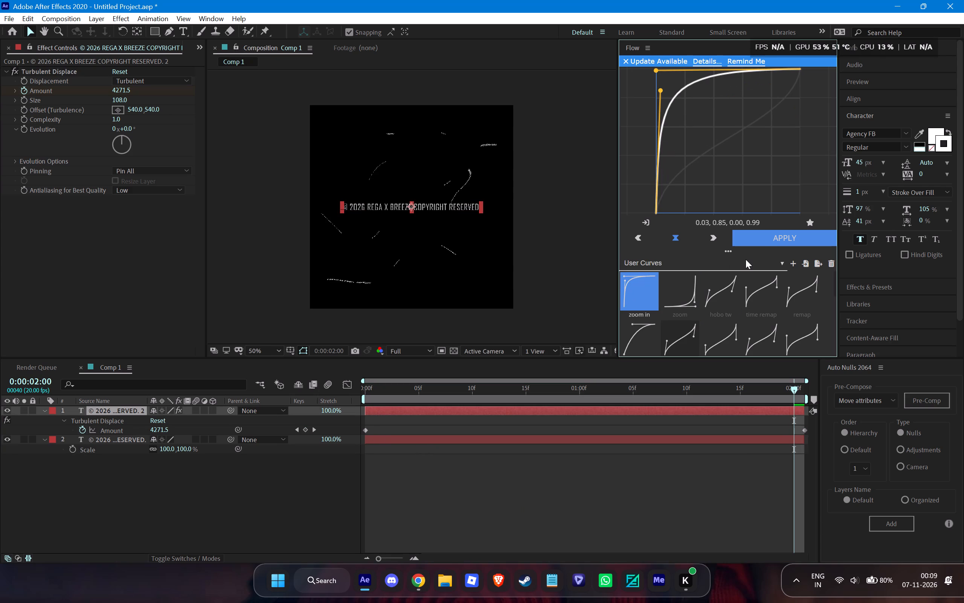
left_click(754, 236)
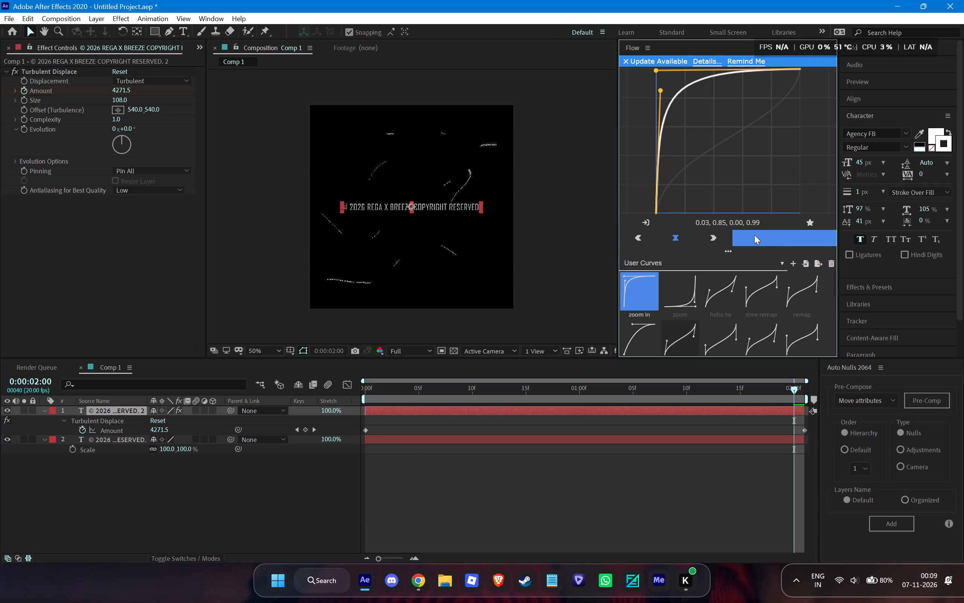
left_click_drag(498, 399, 1, 446)
key("space")
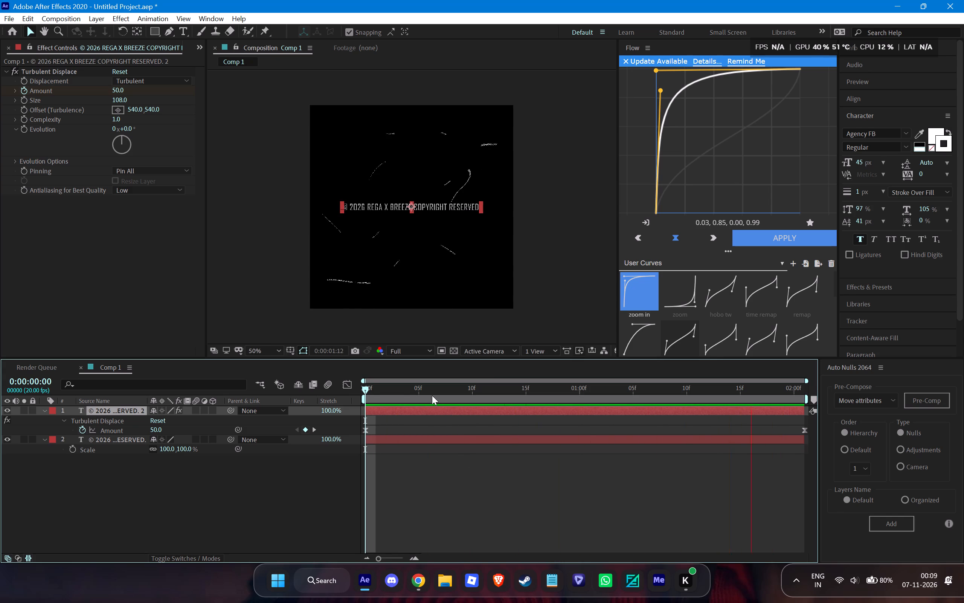
left_click_drag(432, 394, 9, 410)
Enable motion blur on the duplicated text layer and preview the animation.
left_click(195, 412)
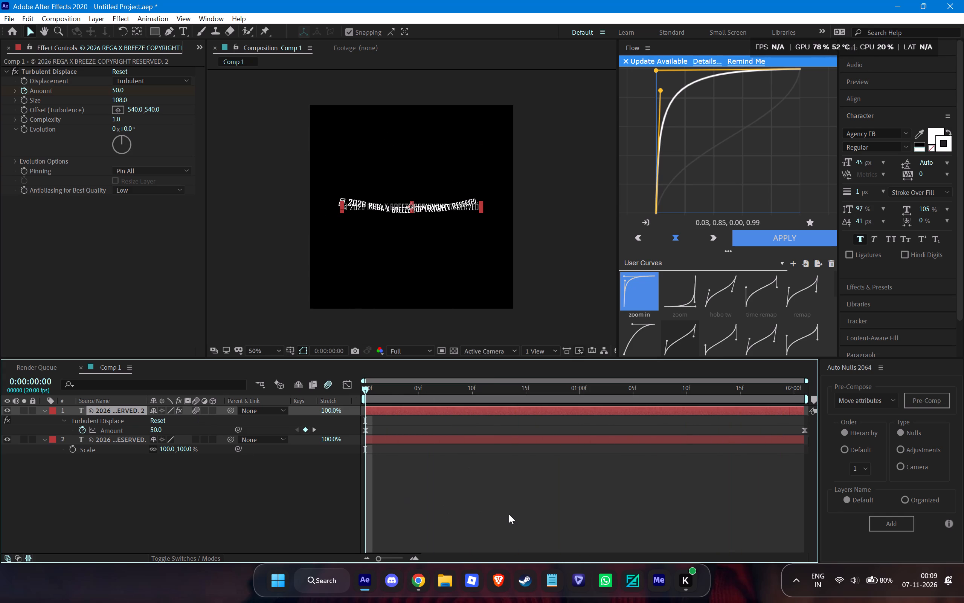
left_click(510, 514)
key("space")
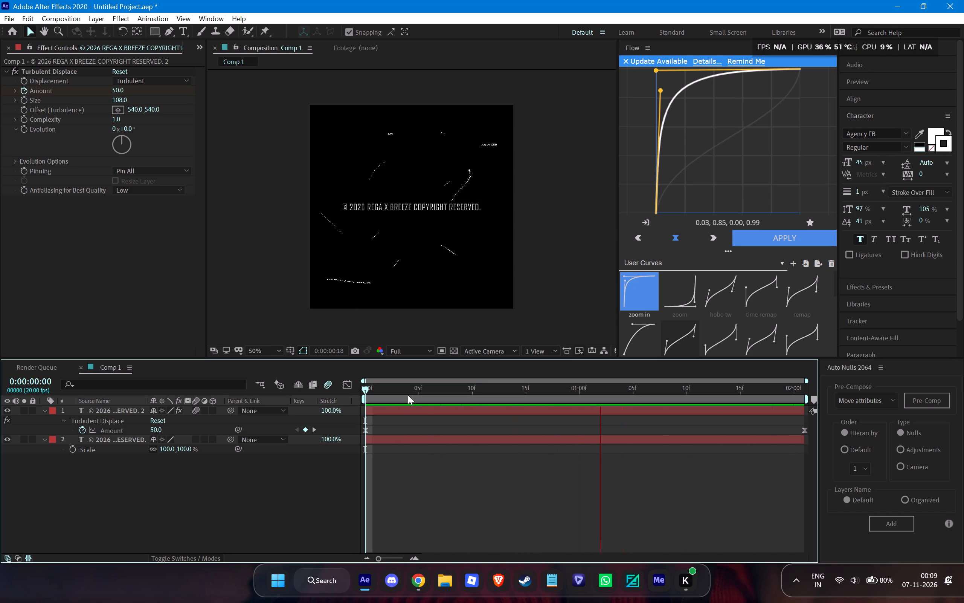
left_click_drag(408, 393, 191, 413)
Search the effects for "chro" and apply S_DistortChroma to the duplicated text layer.
left_click(392, 410)
key("ctrl+space")
type("chorma")
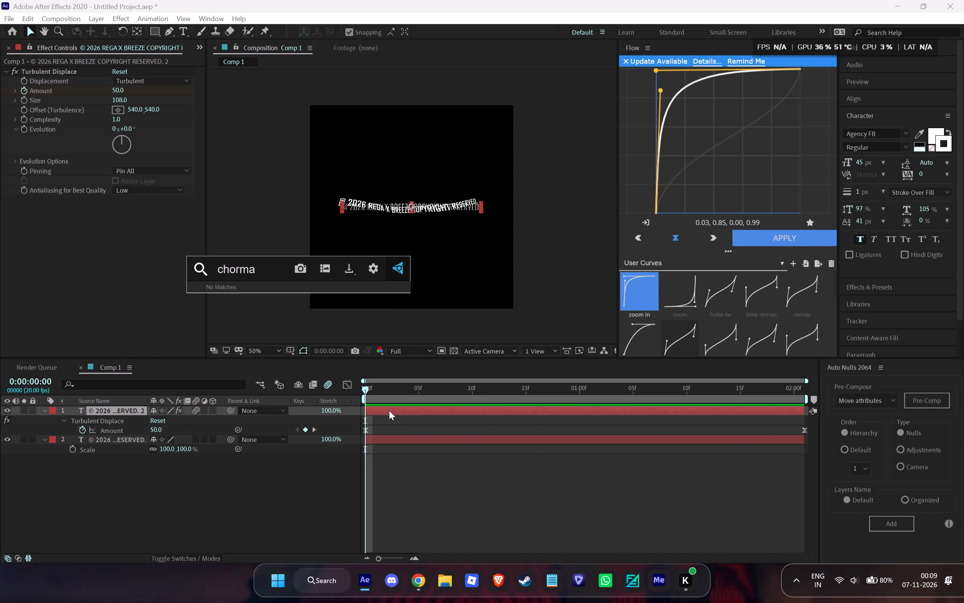
key("BackSpace")
key("BackSpace")
key("BackSpace")
key("BackSpace")
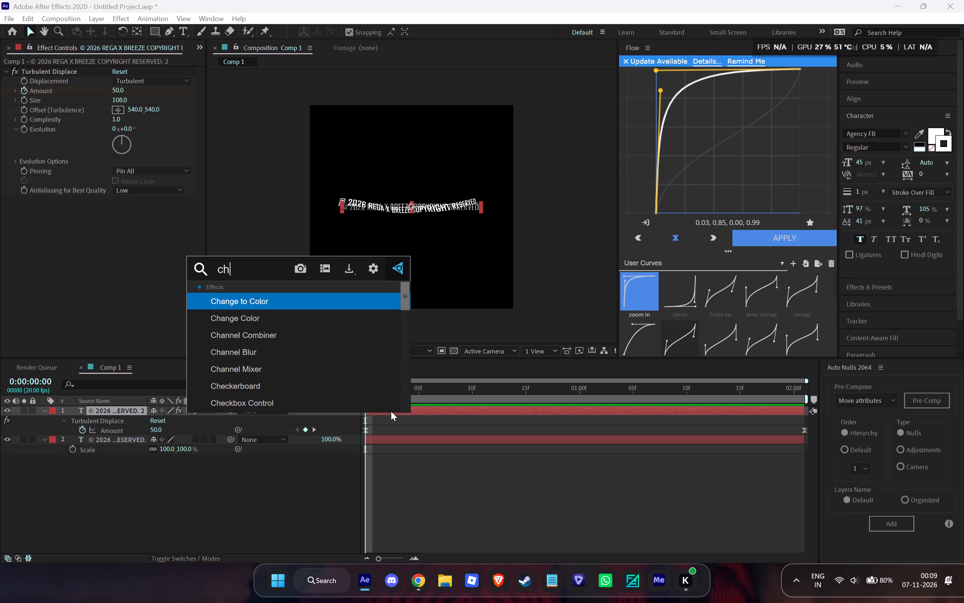
type("ro")
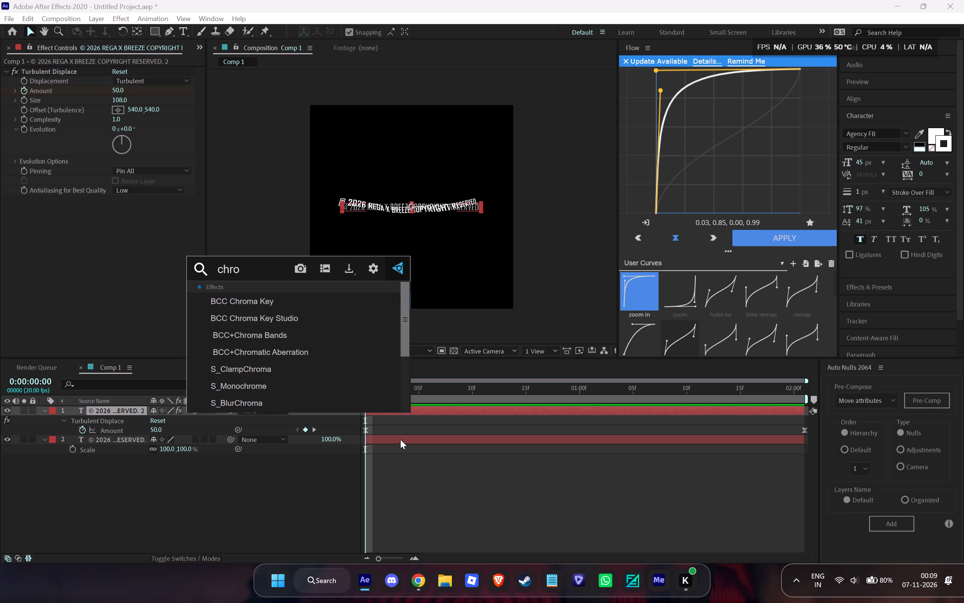
scroll(311, 356, "down", 2)
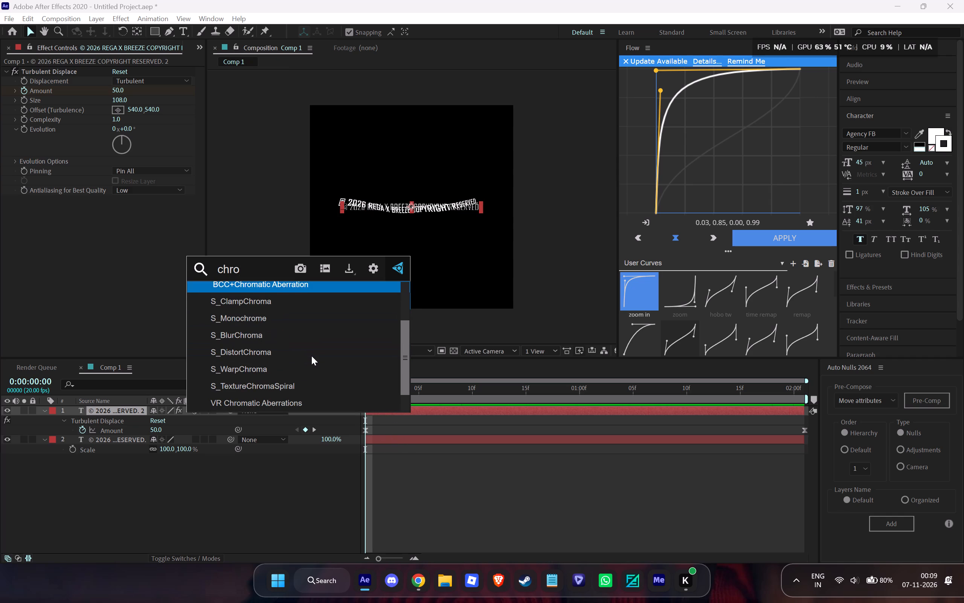
left_click(282, 354)
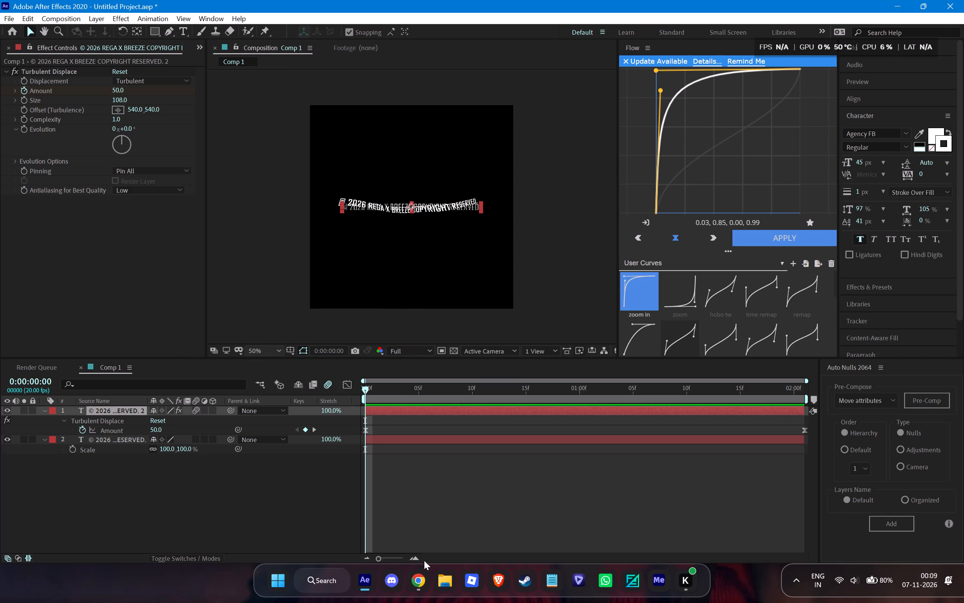
Switch to the YouTube tutorial in Chrome to check its S_DistortChroma settings and return to After Effects.
left_click(418, 574)
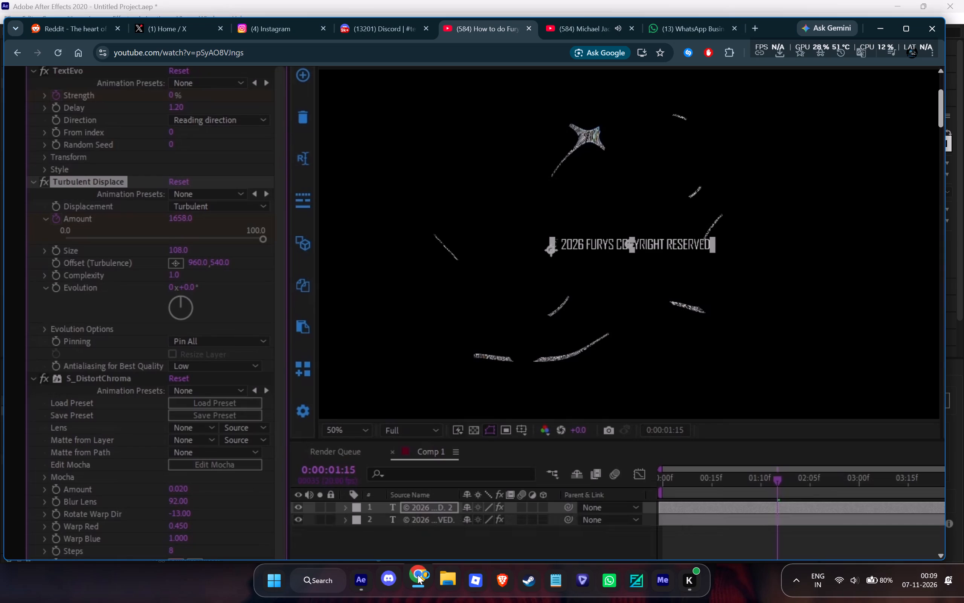
left_click(418, 575)
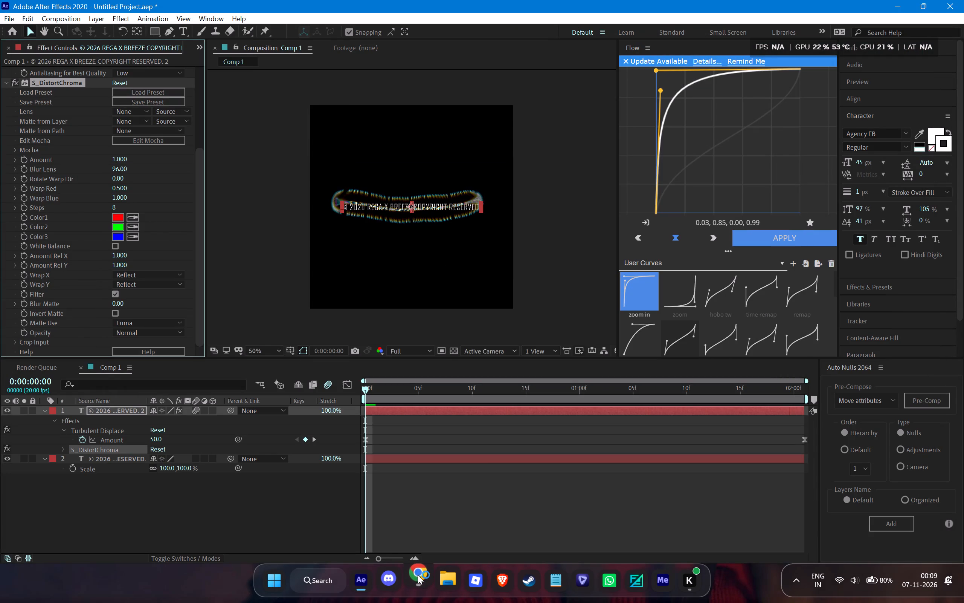
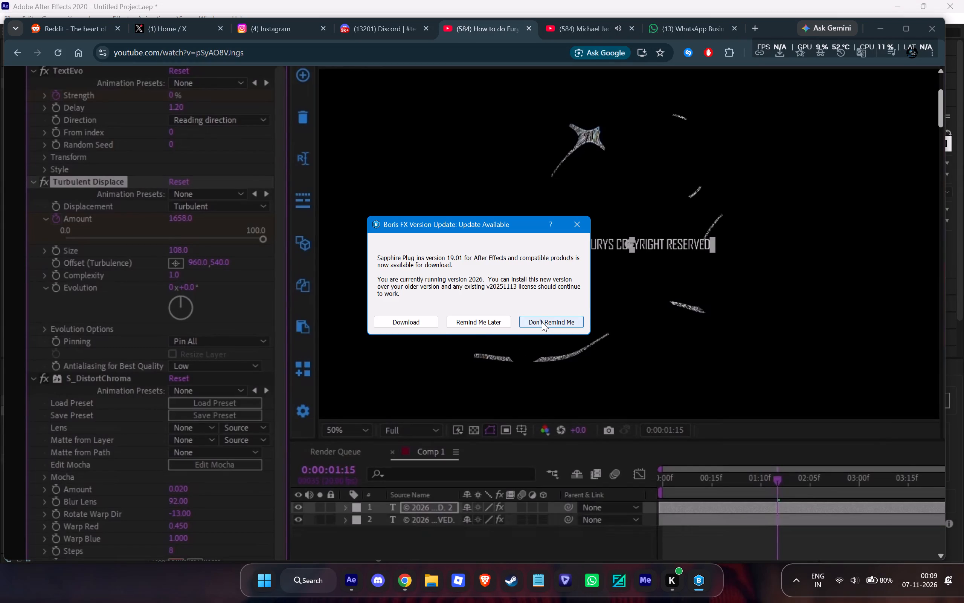
Dismiss the Boris FX update notice, return to After Effects and preview the animation.
left_click(577, 222)
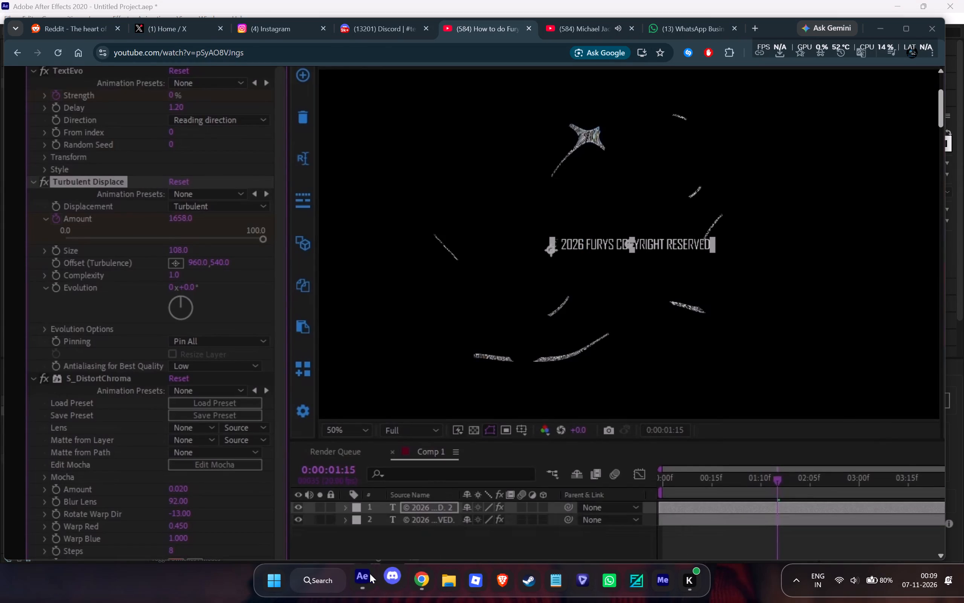
left_click(358, 573)
key("space")
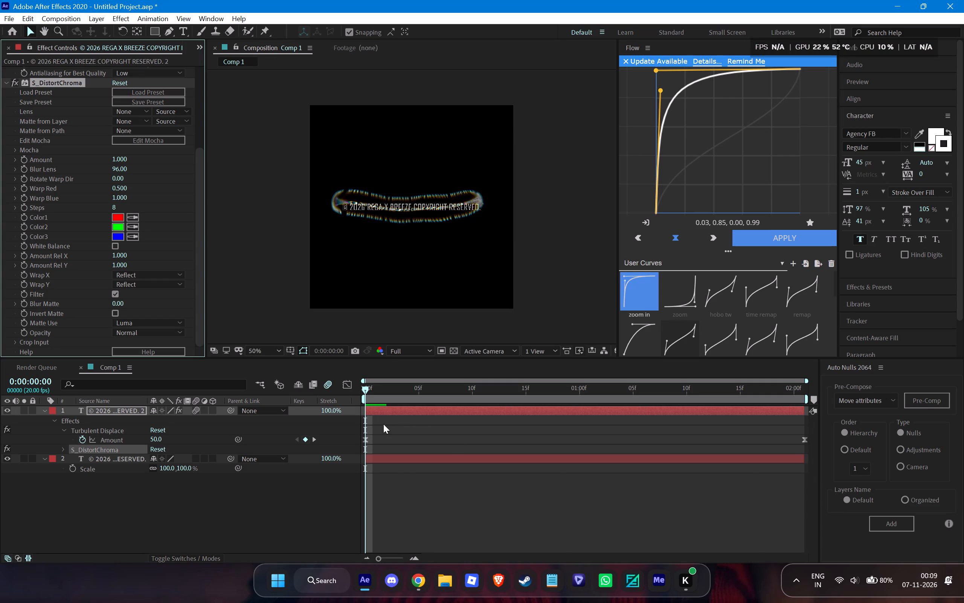
left_click_drag(445, 390, 144, 400)
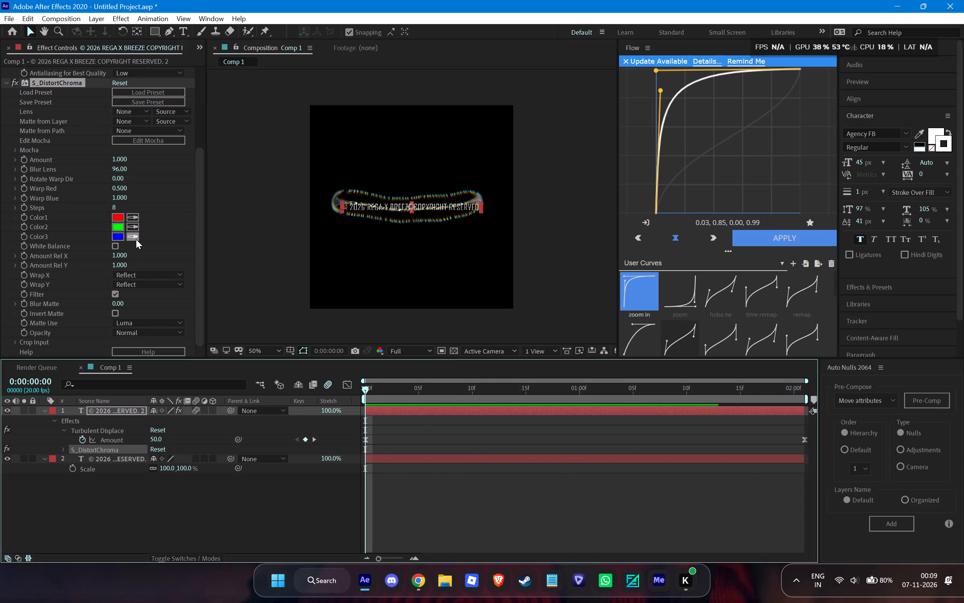
Switch to the YouTube tutorial in Chrome, check its S_DistortChroma values and remaining layer steps, and return to After Effects.
left_click(411, 577)
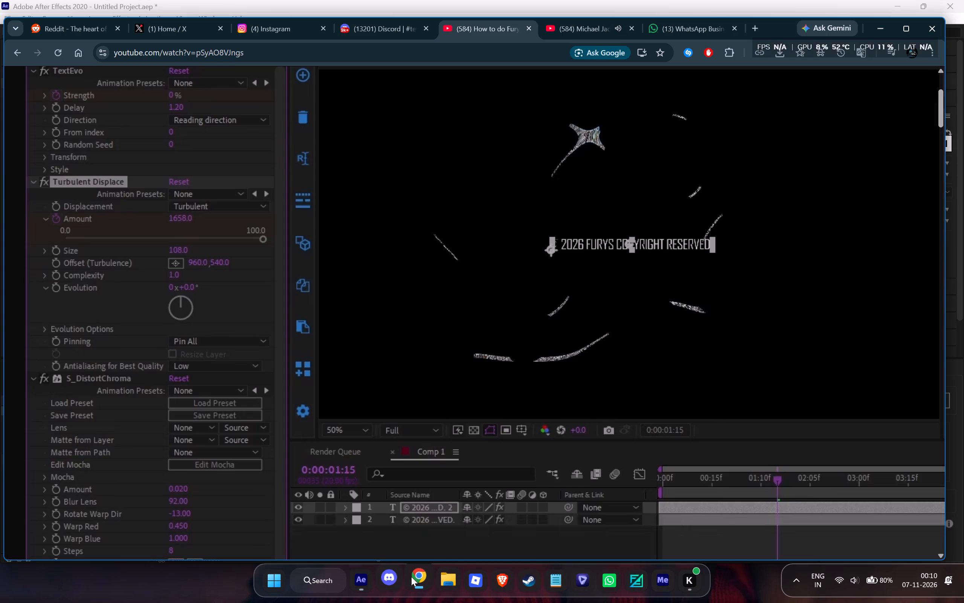
left_click(387, 318)
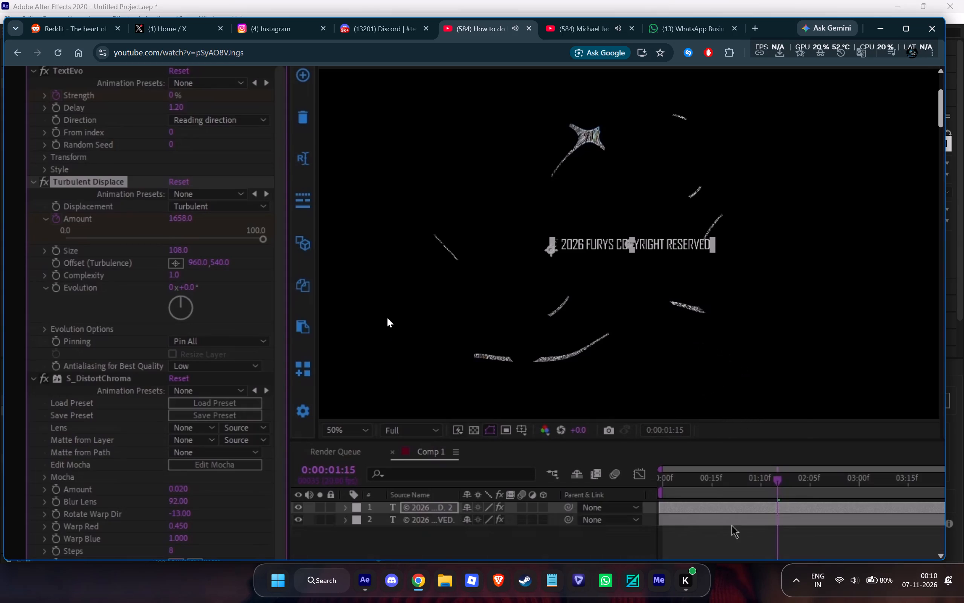
scroll(387, 318, "down", 2)
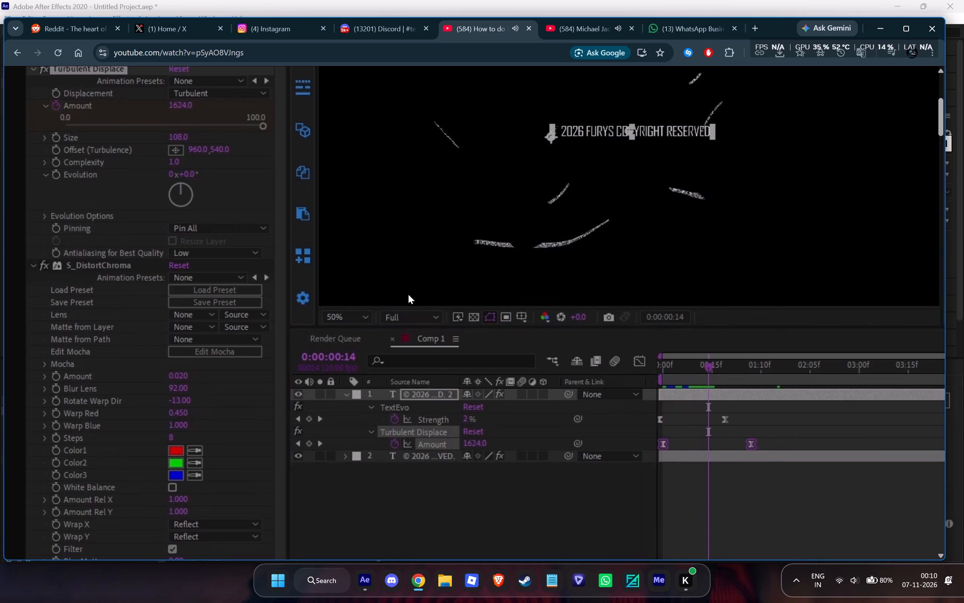
scroll(408, 311, "down", 1)
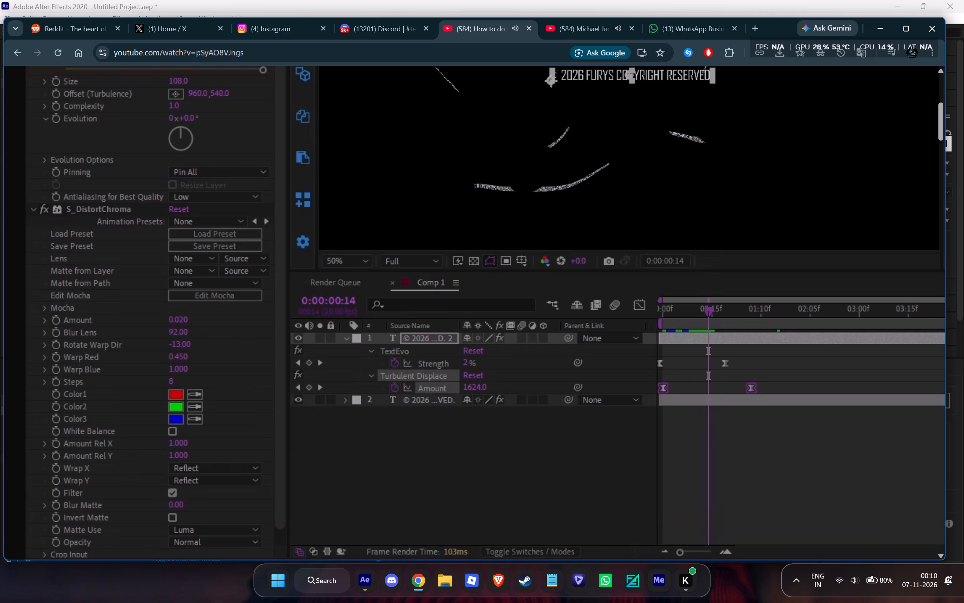
key("Right")
key("Right")
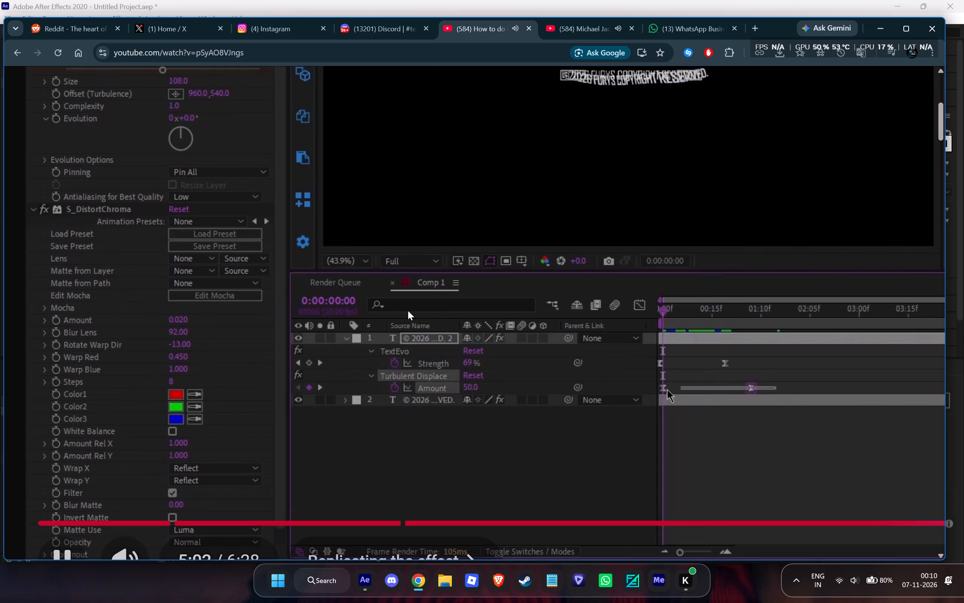
key("Right")
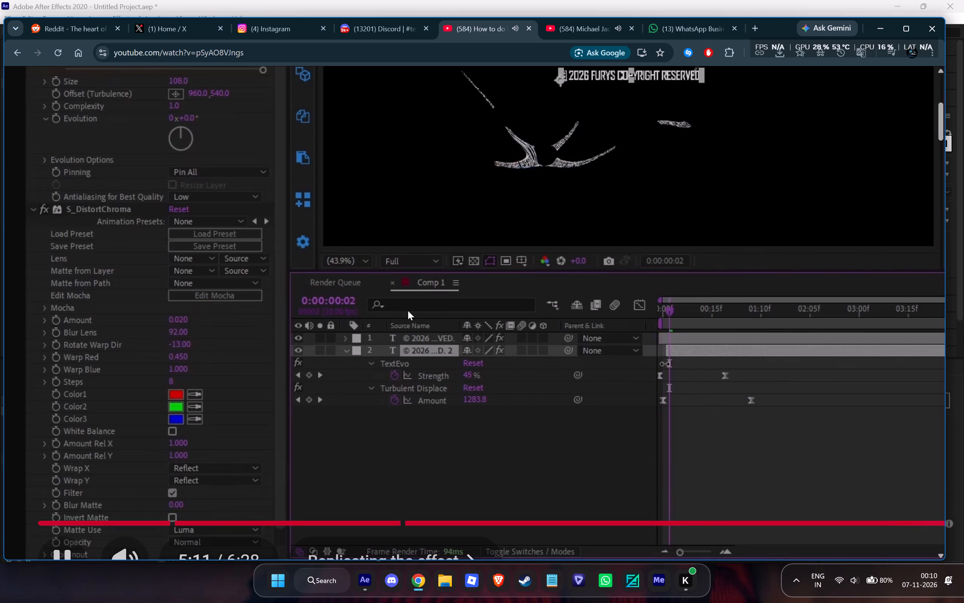
key("Right")
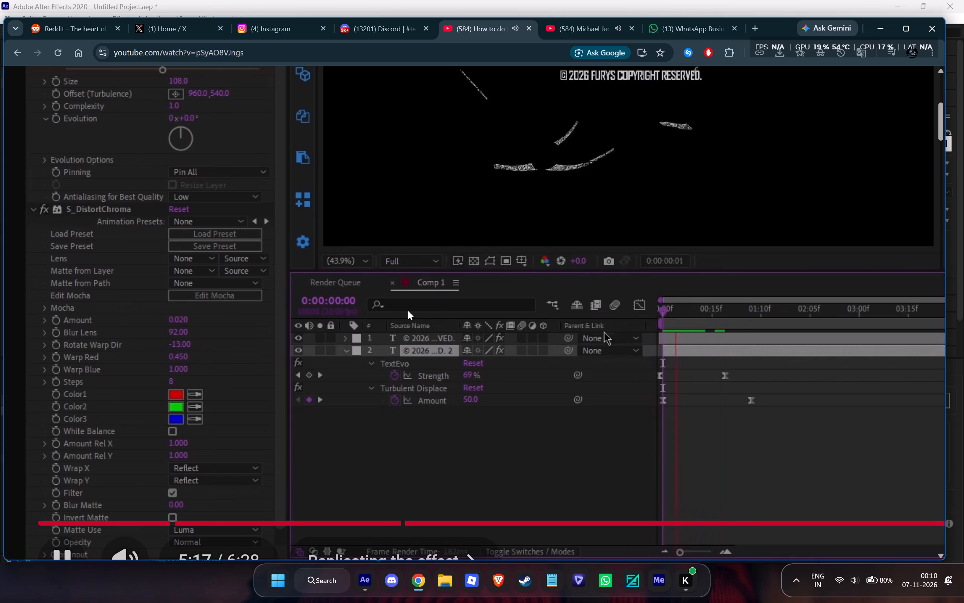
key("Right")
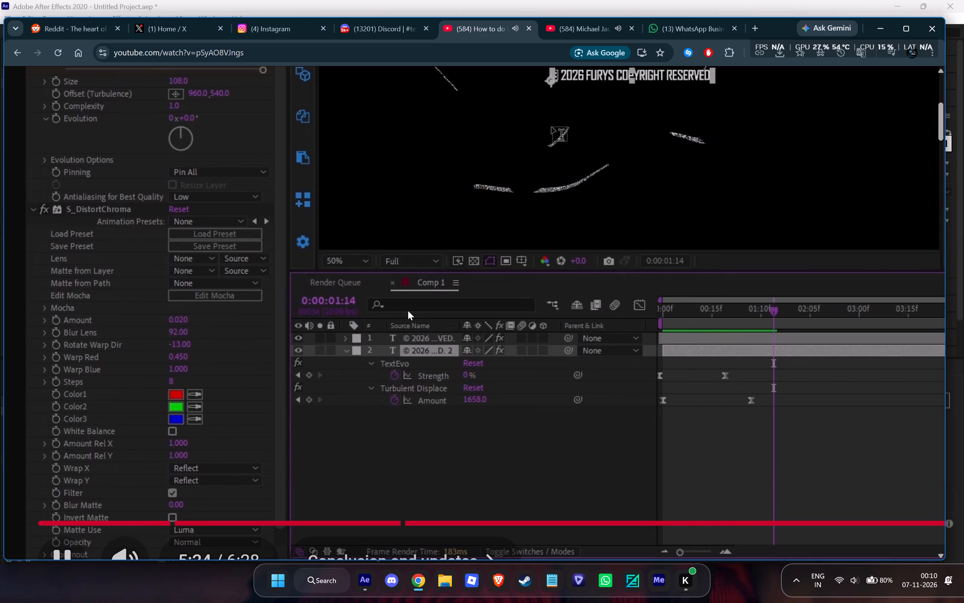
key("Right")
left_click(392, 269)
left_click(370, 573)
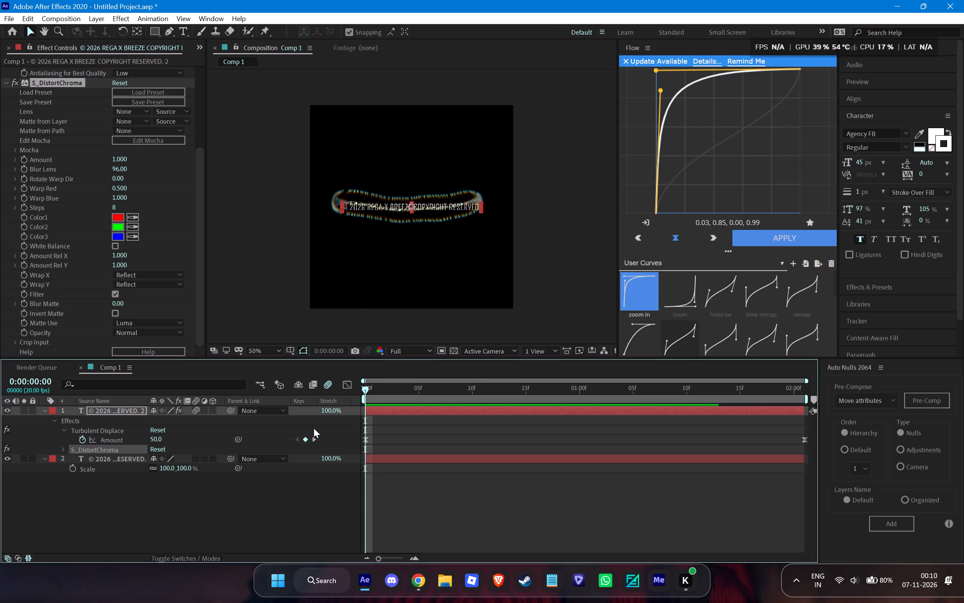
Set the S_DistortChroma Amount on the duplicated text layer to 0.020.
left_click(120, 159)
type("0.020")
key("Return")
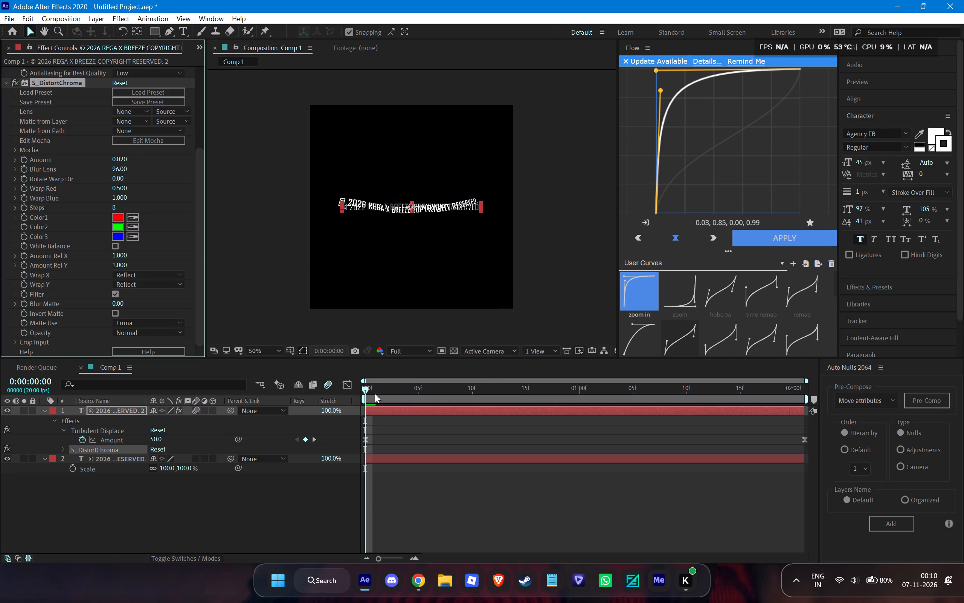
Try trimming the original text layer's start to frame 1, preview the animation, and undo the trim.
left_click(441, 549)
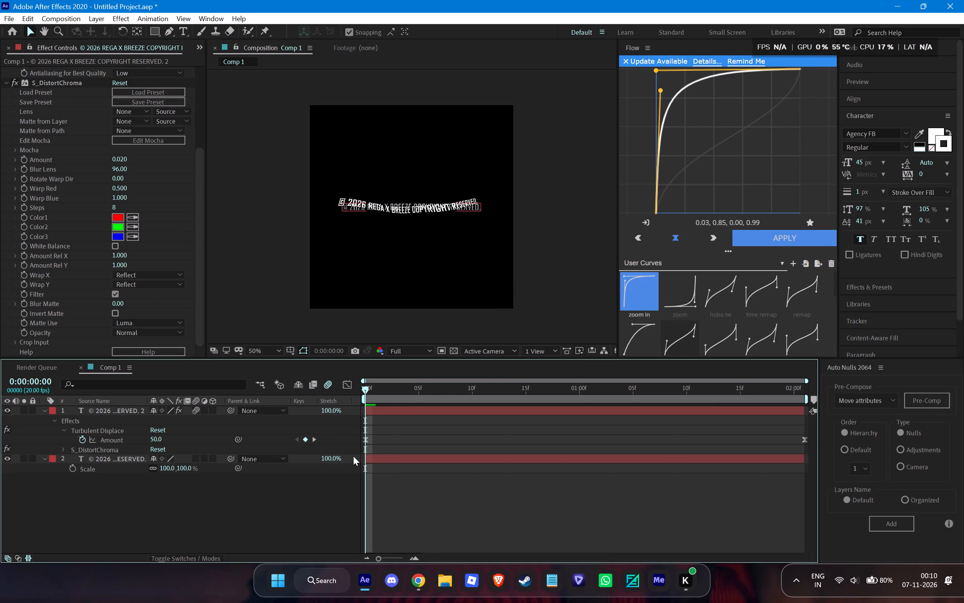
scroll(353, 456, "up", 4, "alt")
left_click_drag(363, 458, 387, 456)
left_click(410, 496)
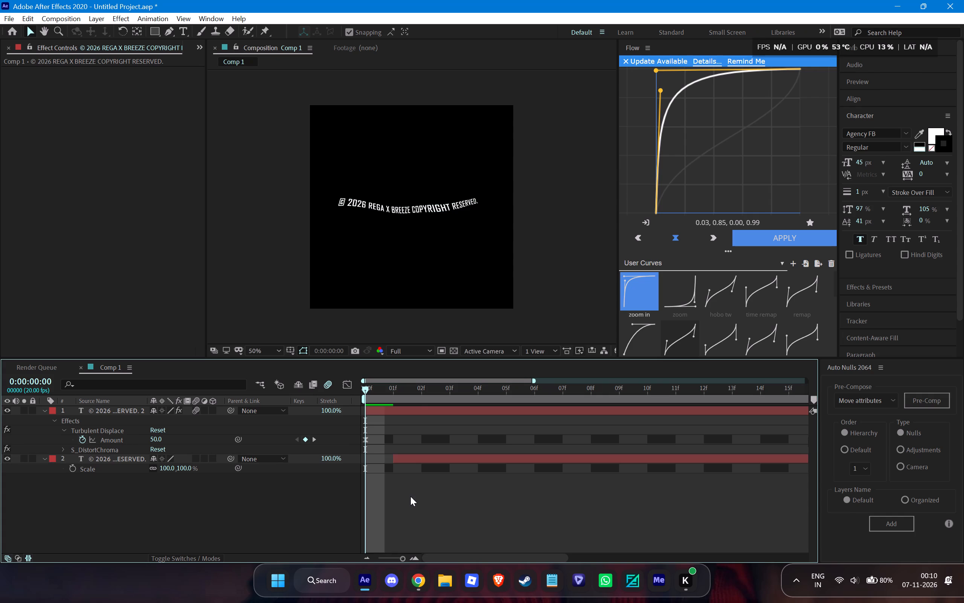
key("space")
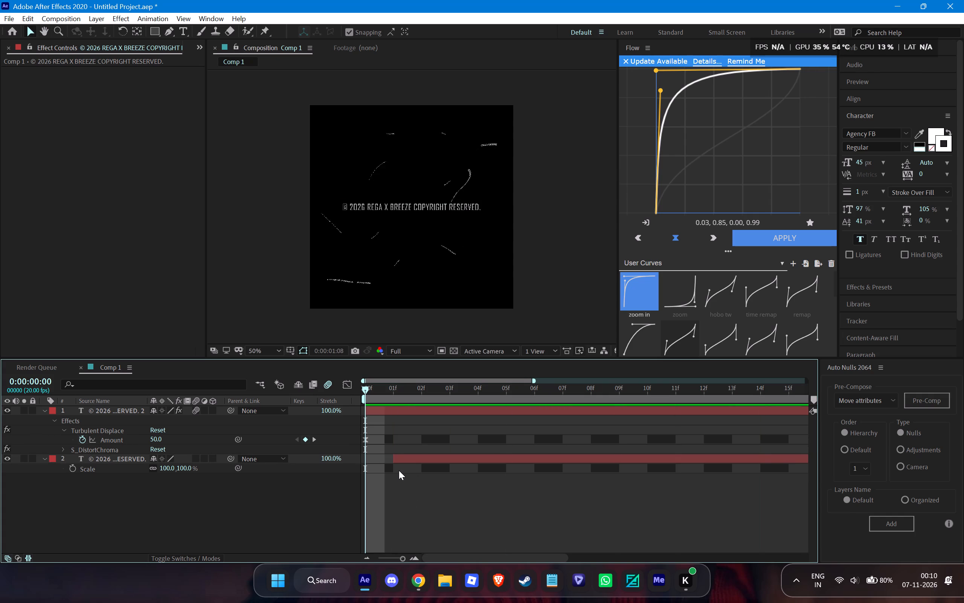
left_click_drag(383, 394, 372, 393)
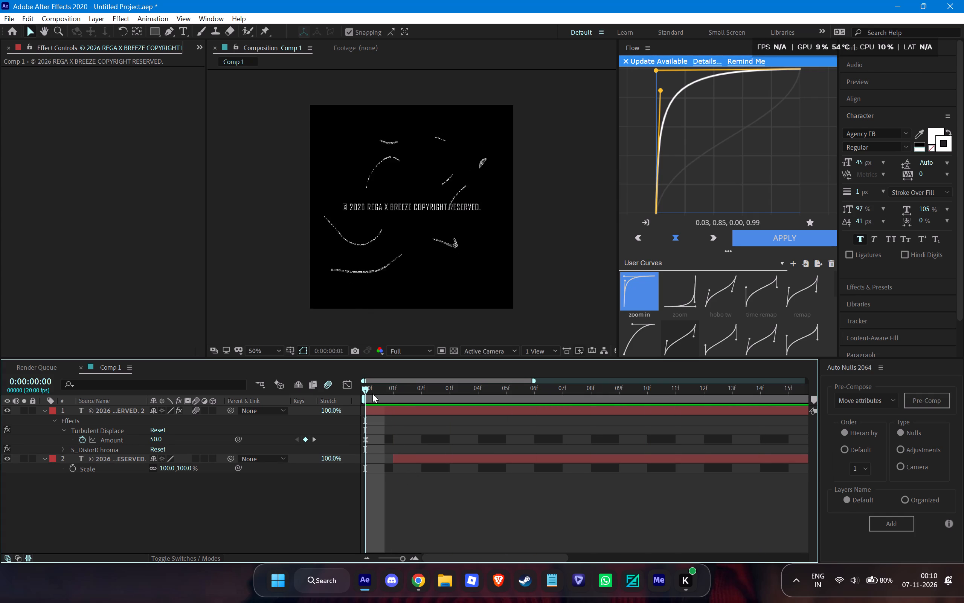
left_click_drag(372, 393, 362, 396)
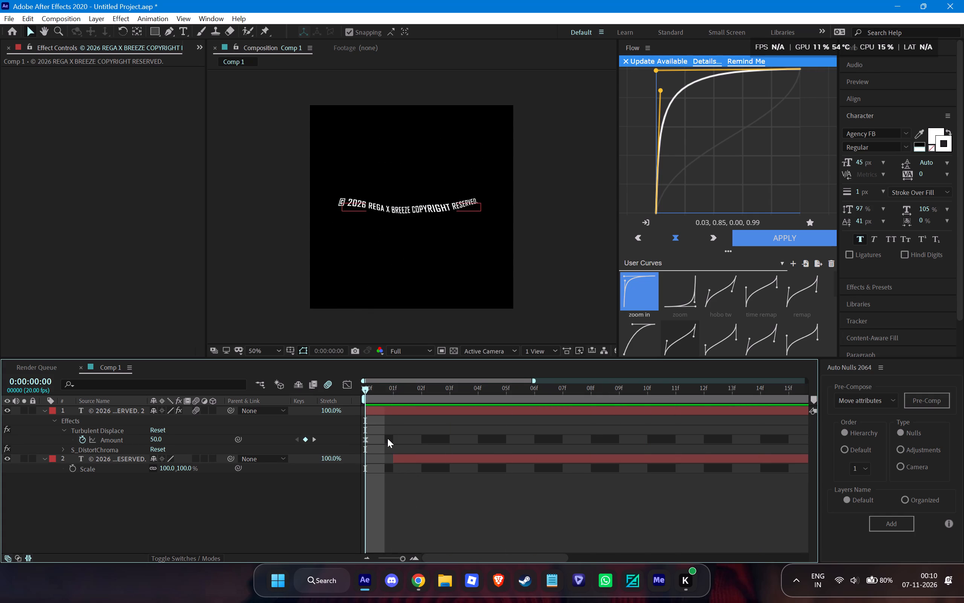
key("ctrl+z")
Move the duplicated text layer below the original text layer in the layer order.
left_click(380, 410)
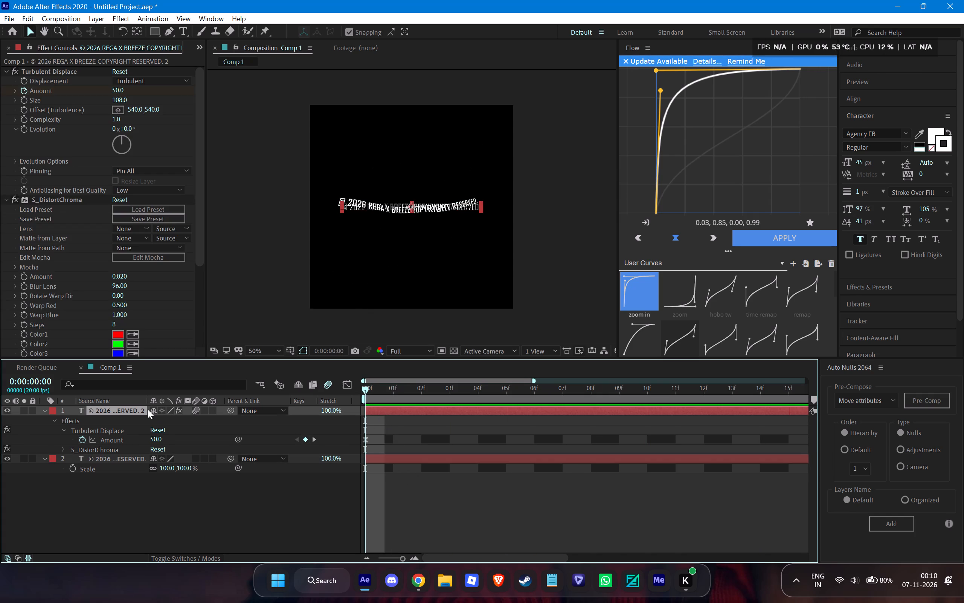
left_click_drag(128, 409, 148, 469)
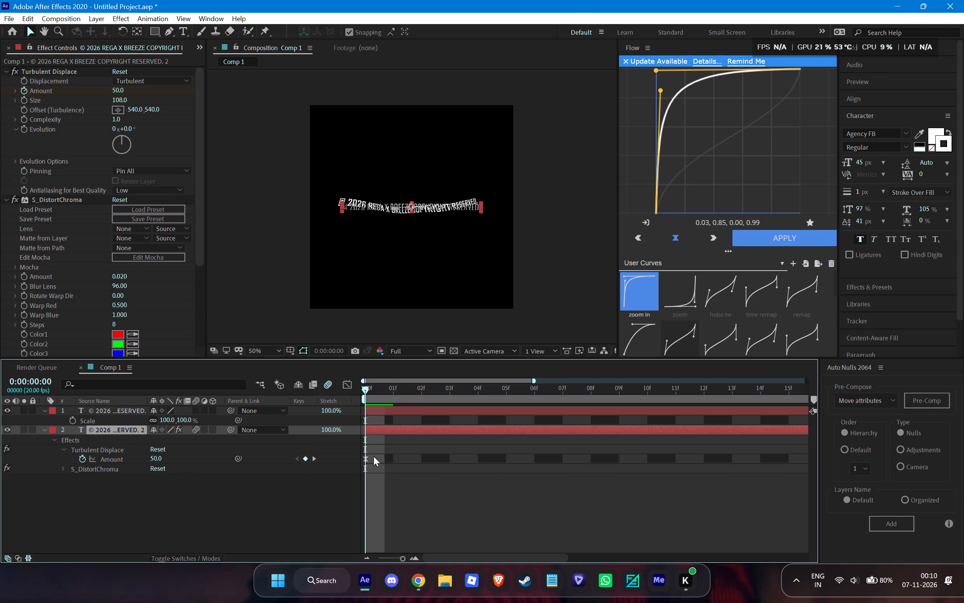
Trim the duplicated text layer's start to frame 1 and preview the animation up close and at full view.
left_click_drag(364, 428, 373, 428)
left_click_drag(373, 428, 380, 428)
left_click(410, 491)
key("space")
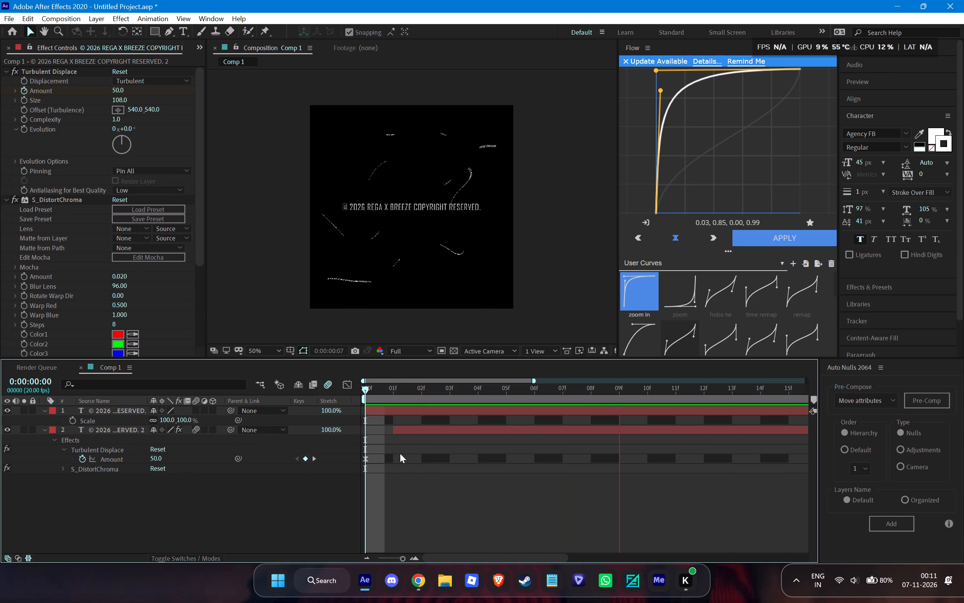
scroll(405, 450, "down", 11, "alt")
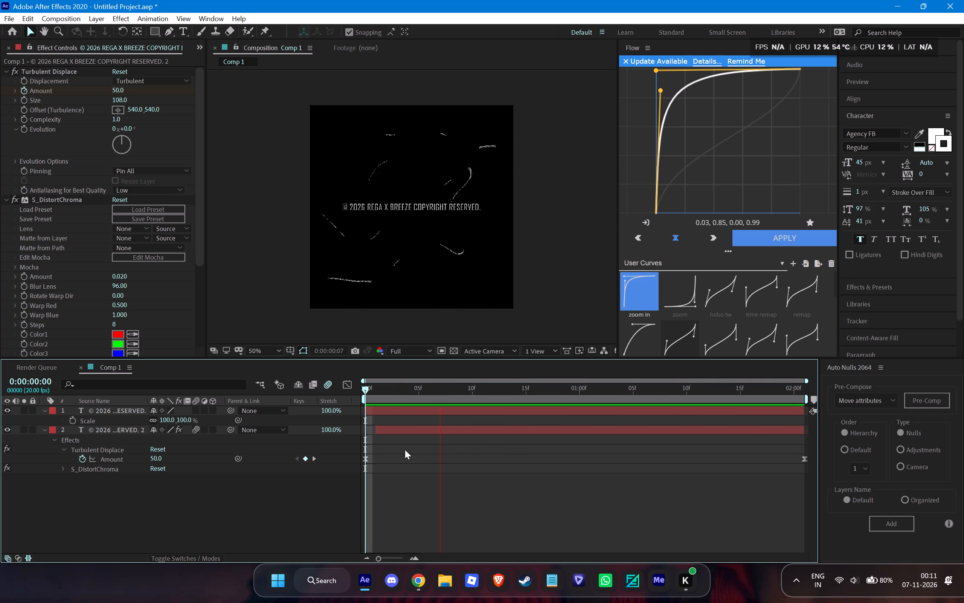
scroll(405, 450, "down", 12, "alt")
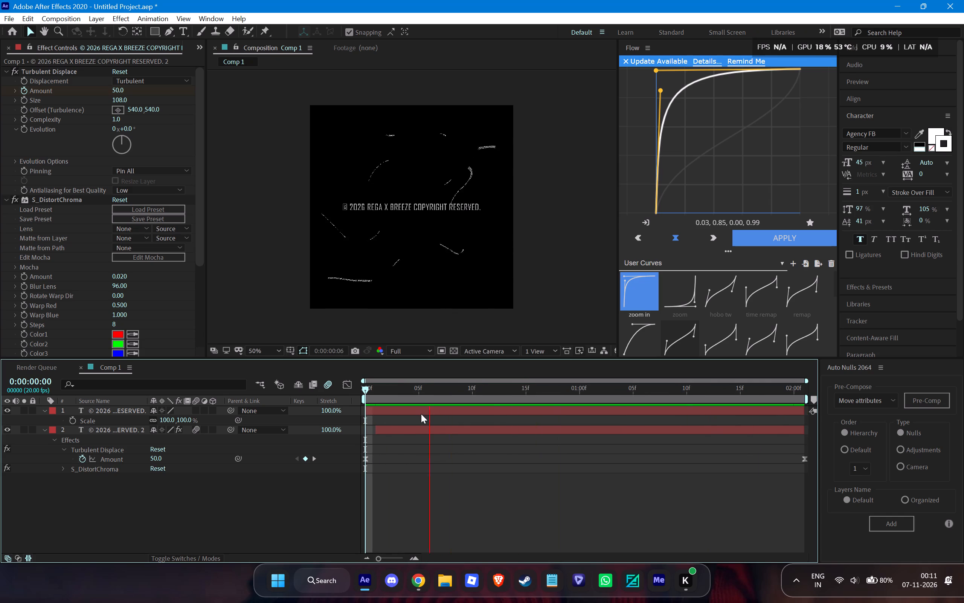
scroll(422, 207, "up", 1)
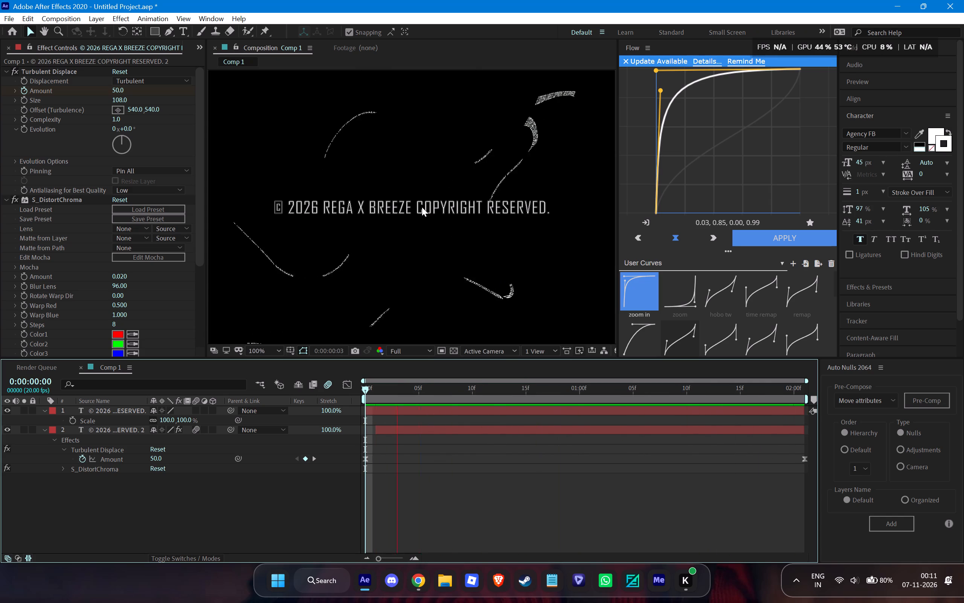
scroll(422, 207, "down", 1)
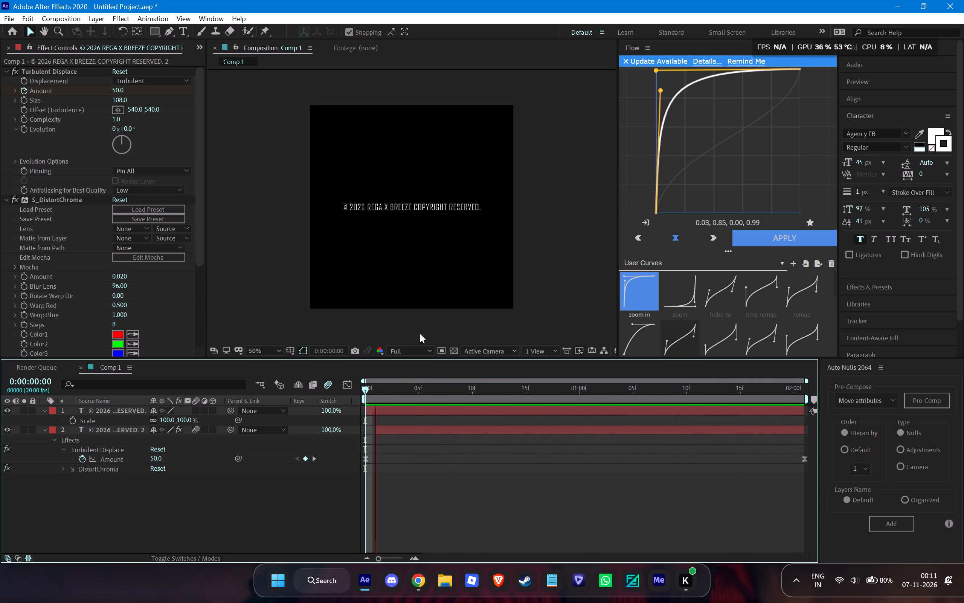
left_click_drag(395, 389, 303, 402)
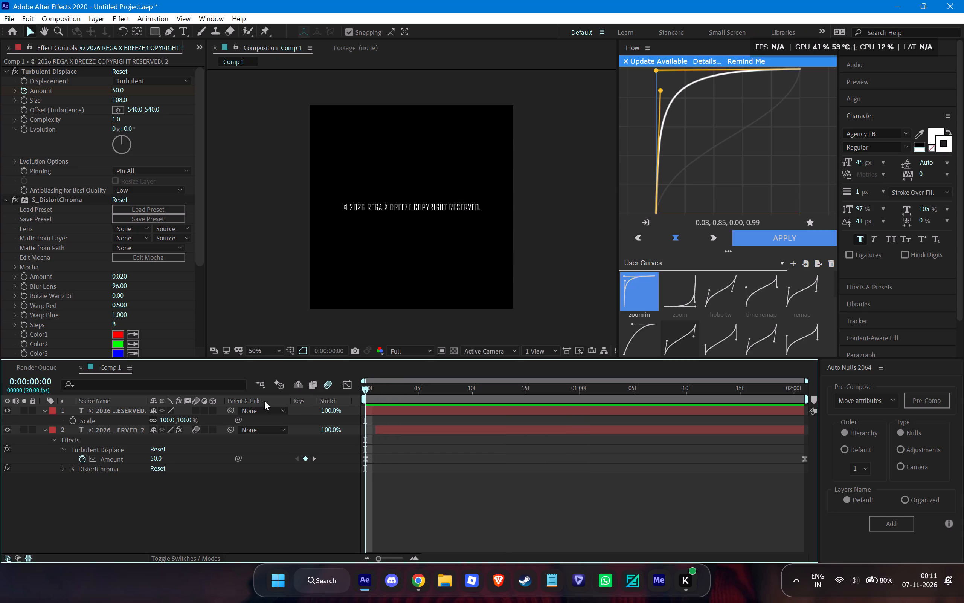
With frame 5 in view, raise the duplicated text layer's S_DistortChroma Amount to 0.5.
left_click_drag(396, 396, 417, 395)
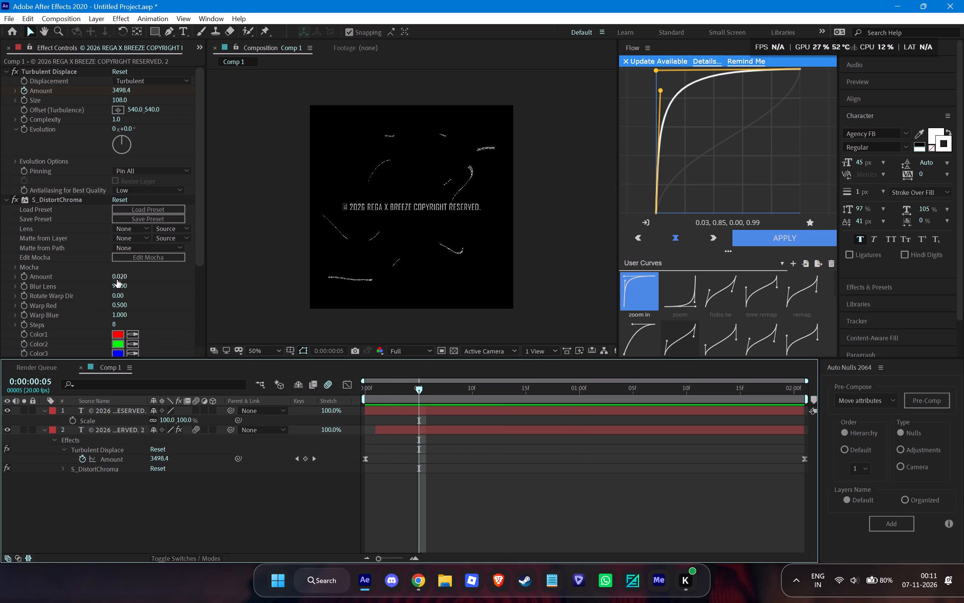
left_click(117, 277)
key("Up")
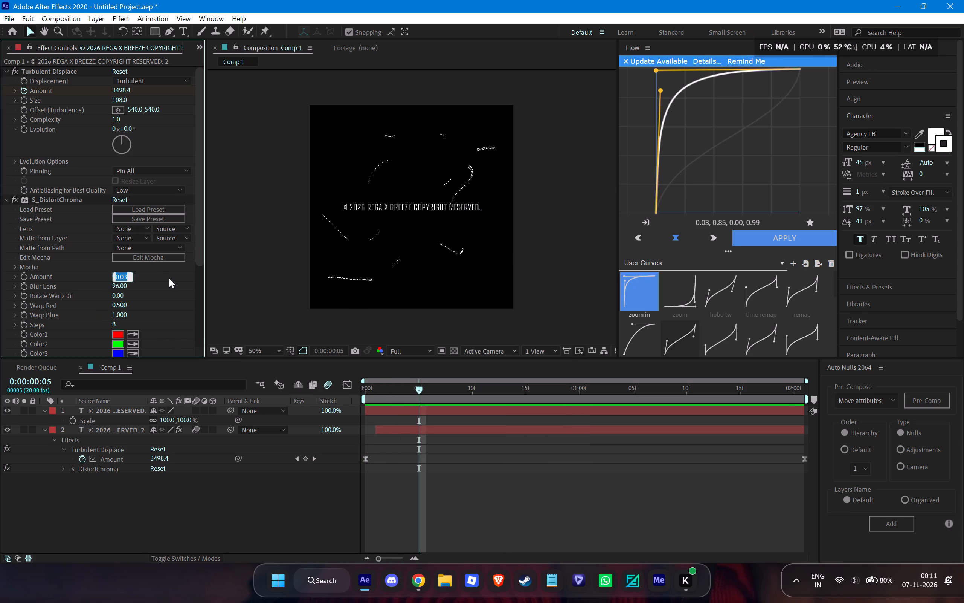
key("Up")
key("Up")
key("Up")
key("Up")
key("Up")
key("Up")
key("Up")
key("Up")
key("Up")
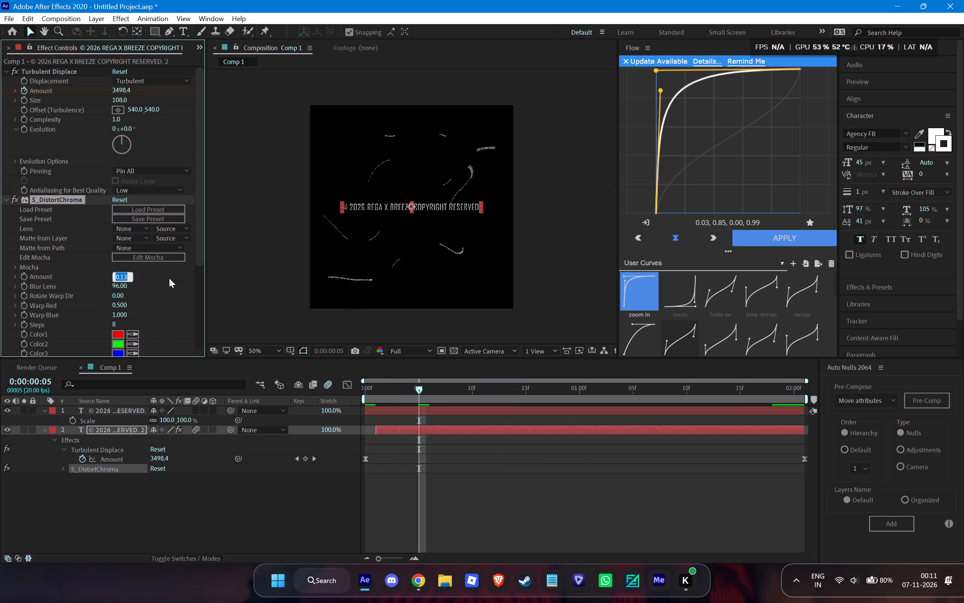
key("Up")
key("Up")
key("Up")
key("Up")
key("Up")
key("Up")
key("Up")
key("Up")
key("Up")
key("Up")
key("Up")
key("Up")
key("Up")
key("Up")
key("Up")
key("Up")
key("Up")
key("Up")
key("Up")
key("Up")
key("Up")
key("Up")
key("Up")
key("Up")
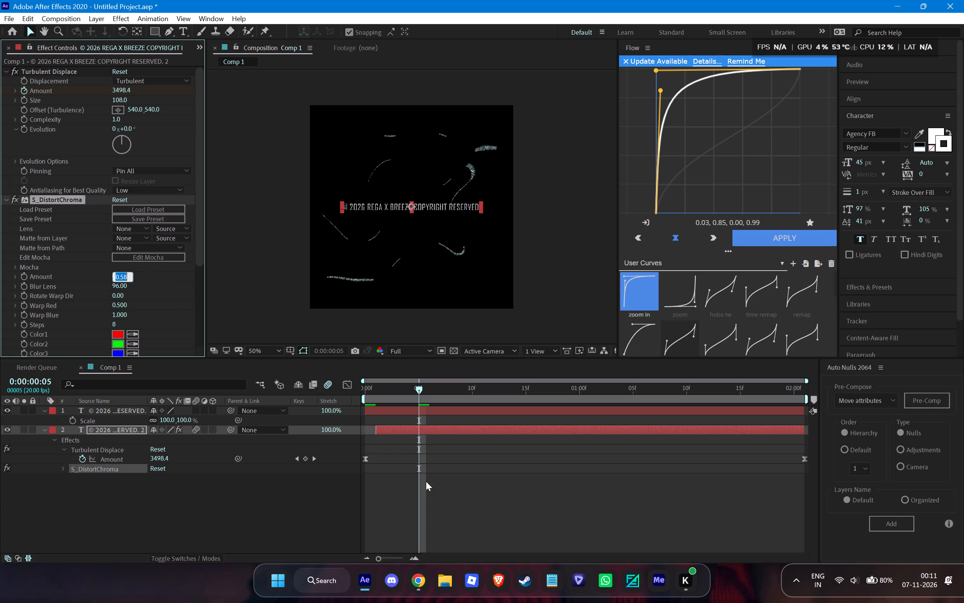
key("Down")
key("Down")
key("Down")
key("Down")
key("Down")
key("Down")
key("Down")
key("Down")
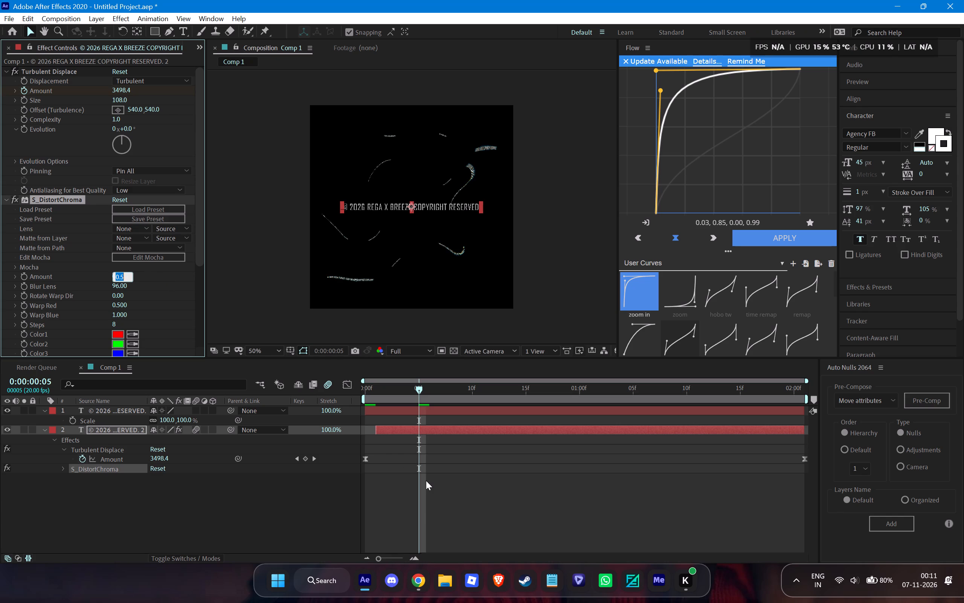
left_click(426, 481)
Preview the animation from the start and scrub through its first frames.
left_click_drag(385, 396, 221, 434)
key("space")
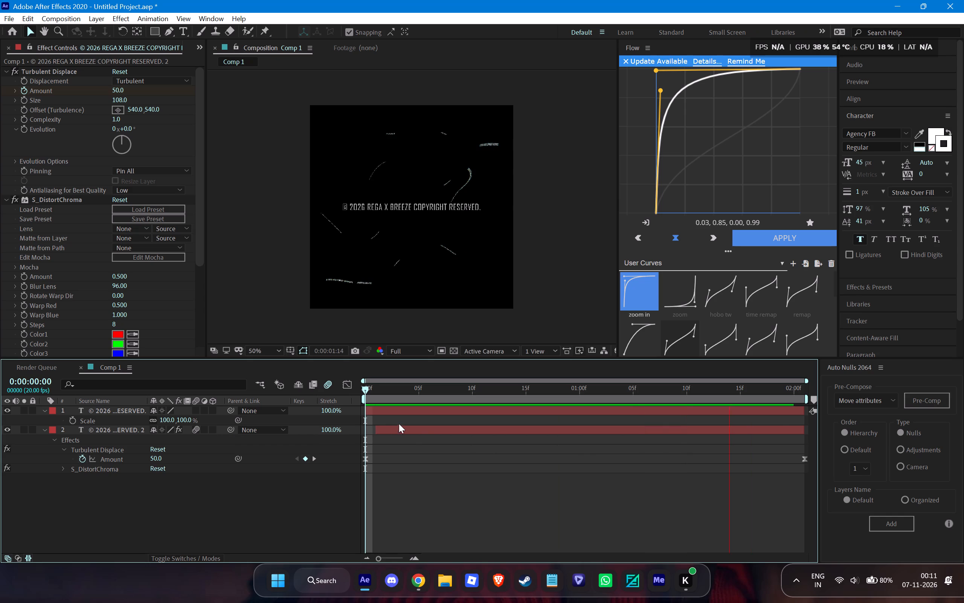
left_click_drag(428, 397, 252, 410)
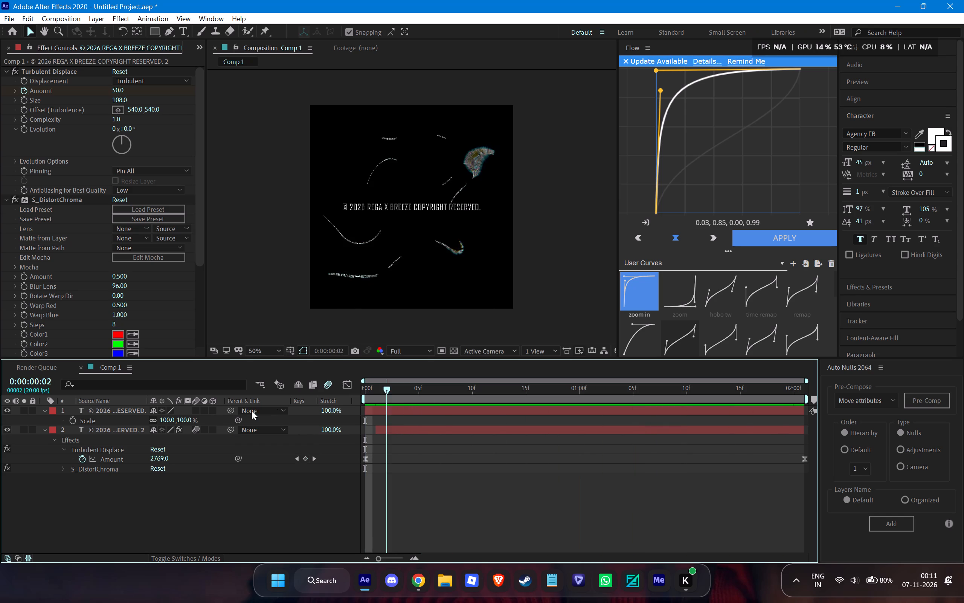
left_click_drag(252, 410, 215, 415)
left_click(426, 488)
Save the project as "watermark" in the projects folder on drive D.
key("ctrl+s")
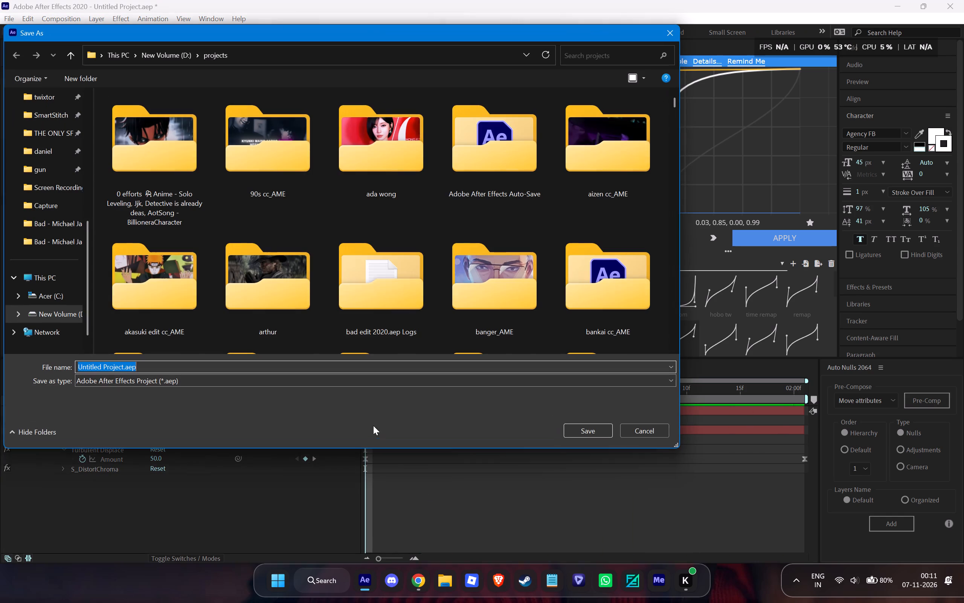
left_click(144, 369)
key("w")
key("a")
type("ter")
key("ctrl+a")
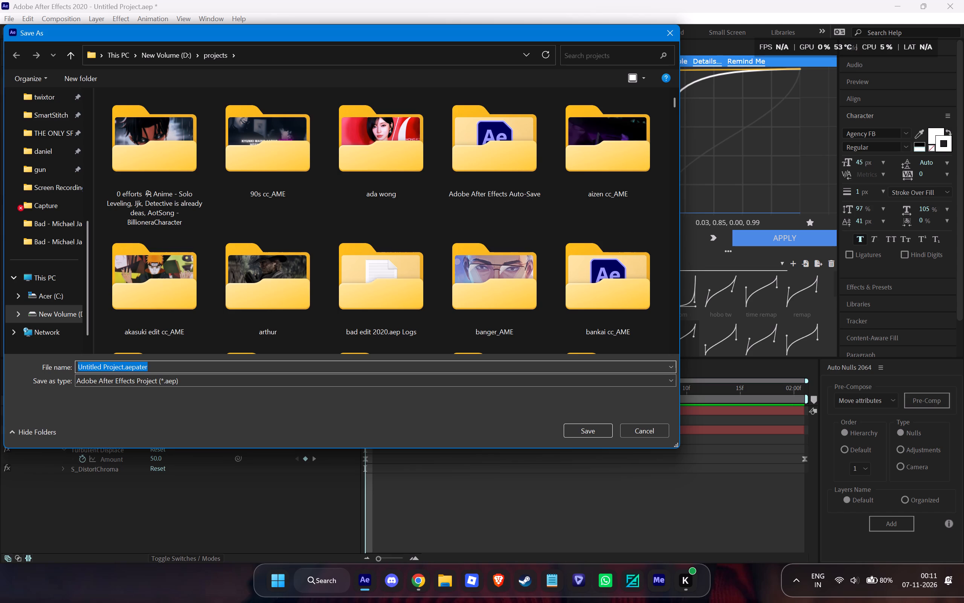
type("wate")
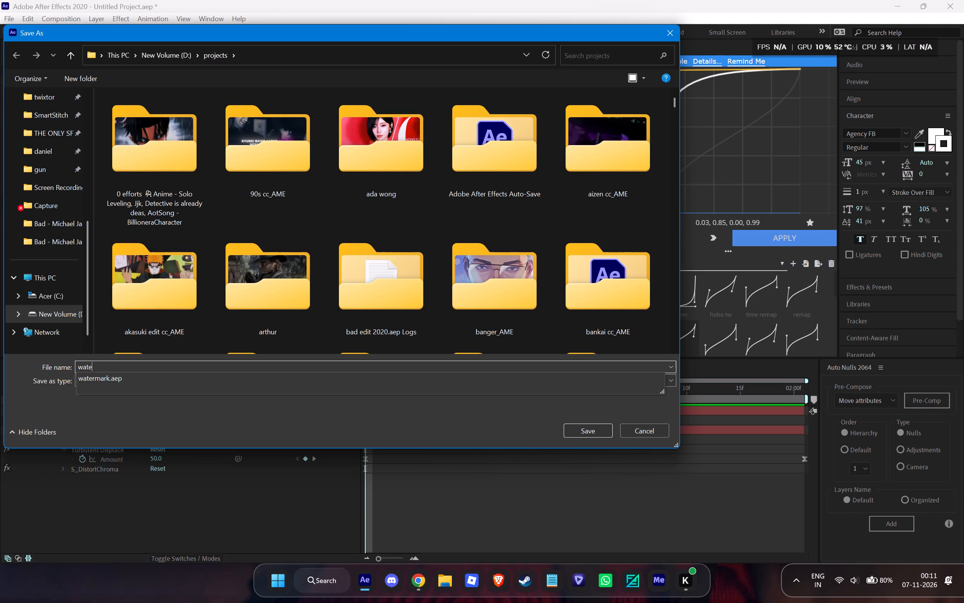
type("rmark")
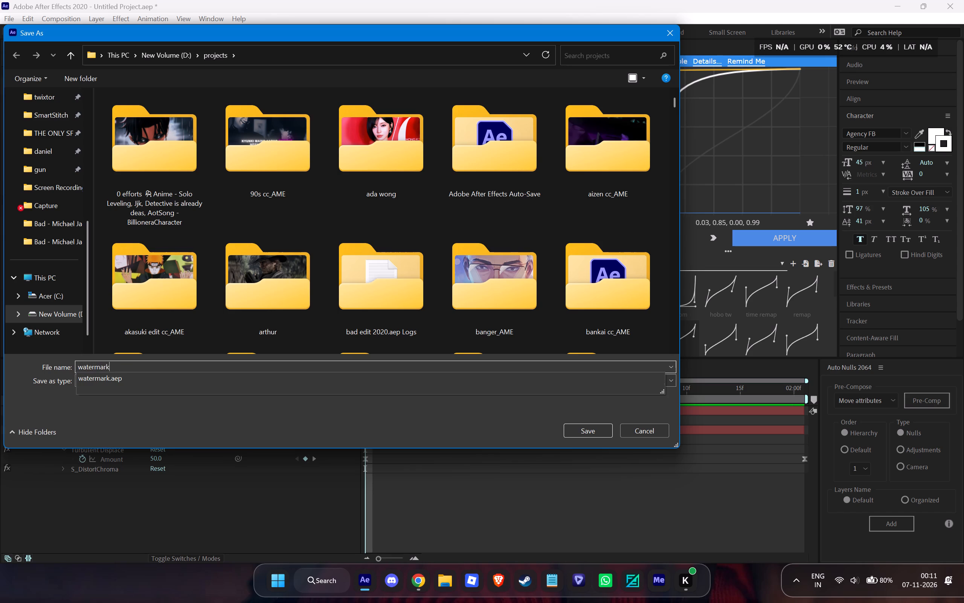
Complete the file name as "watermark 2020" and save the project in the projects folder.
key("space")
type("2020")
left_click(582, 430)
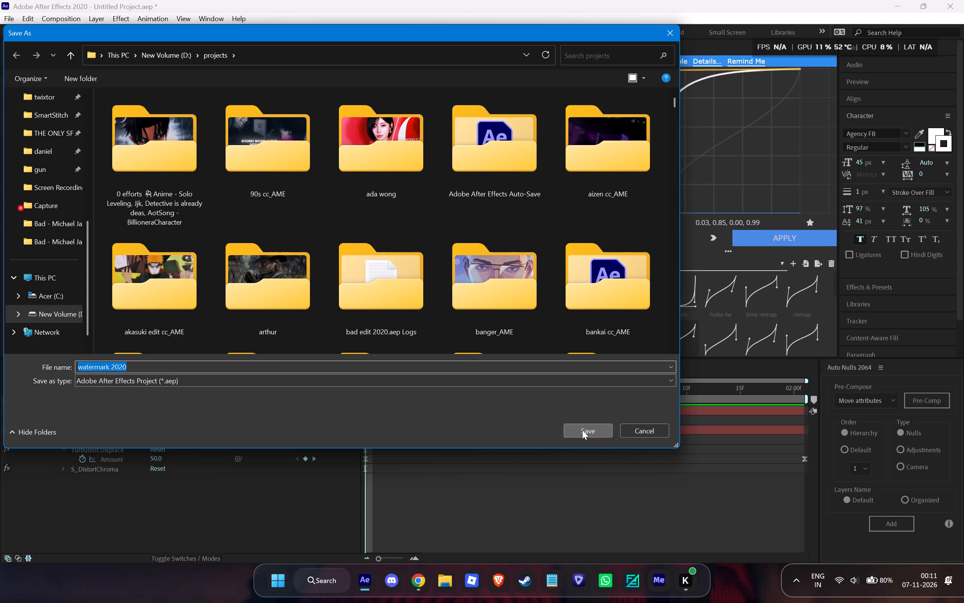
left_click(390, 484)
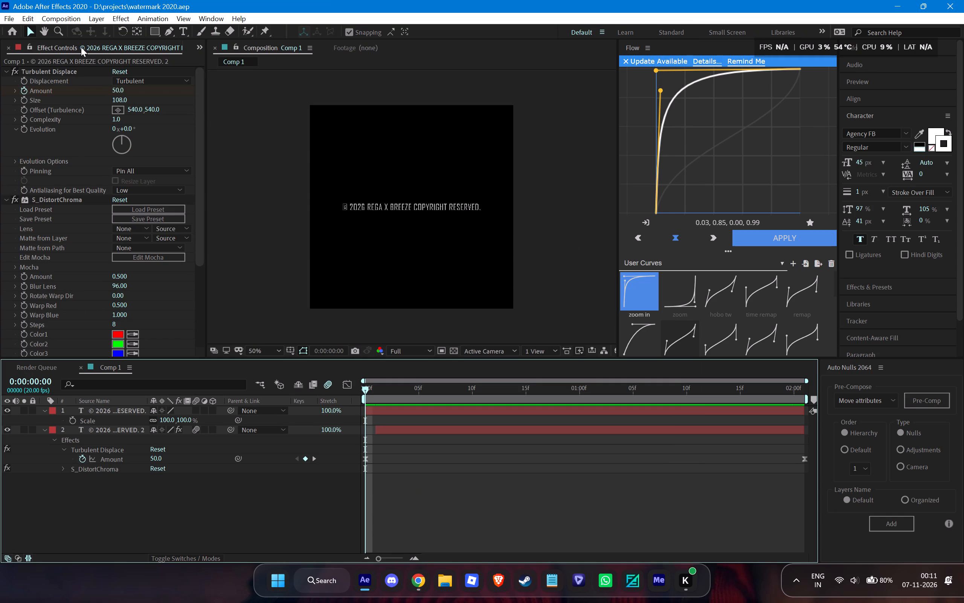
Open the recent project "cc bad" and move the playhead to the start of its Bad - Michael Jackson Movie composition.
left_click(3, 15)
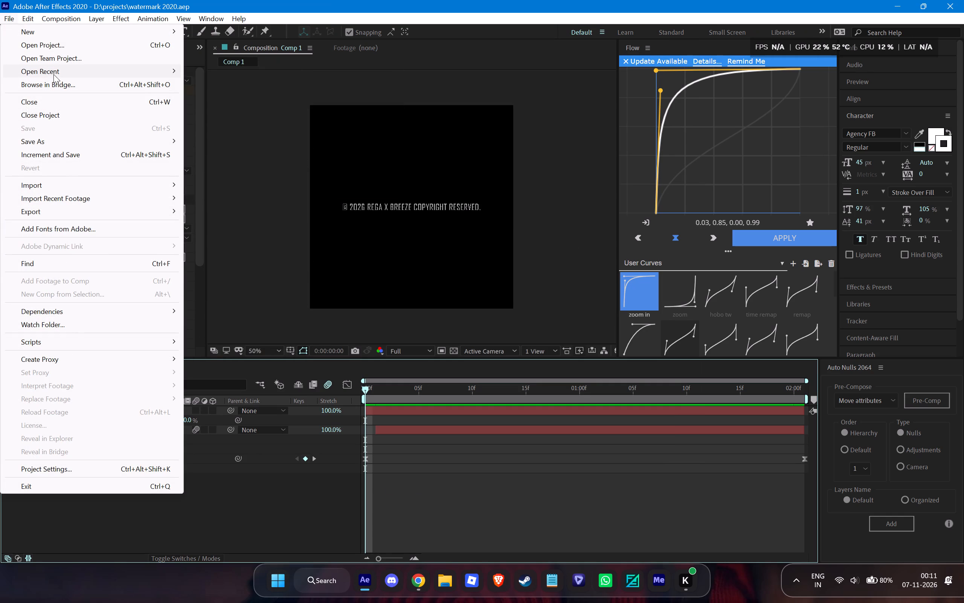
left_click(281, 81)
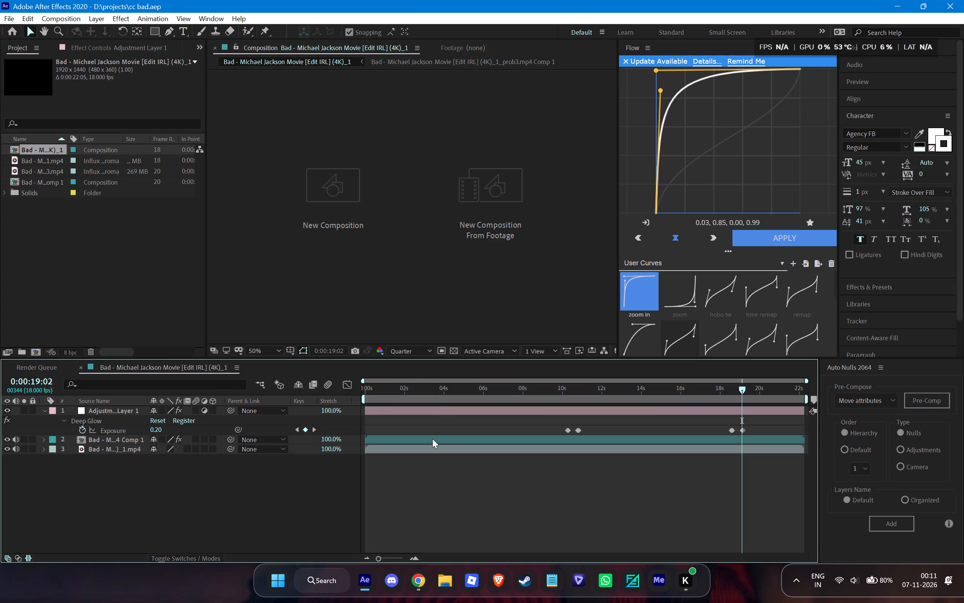
left_click_drag(414, 391, 272, 397)
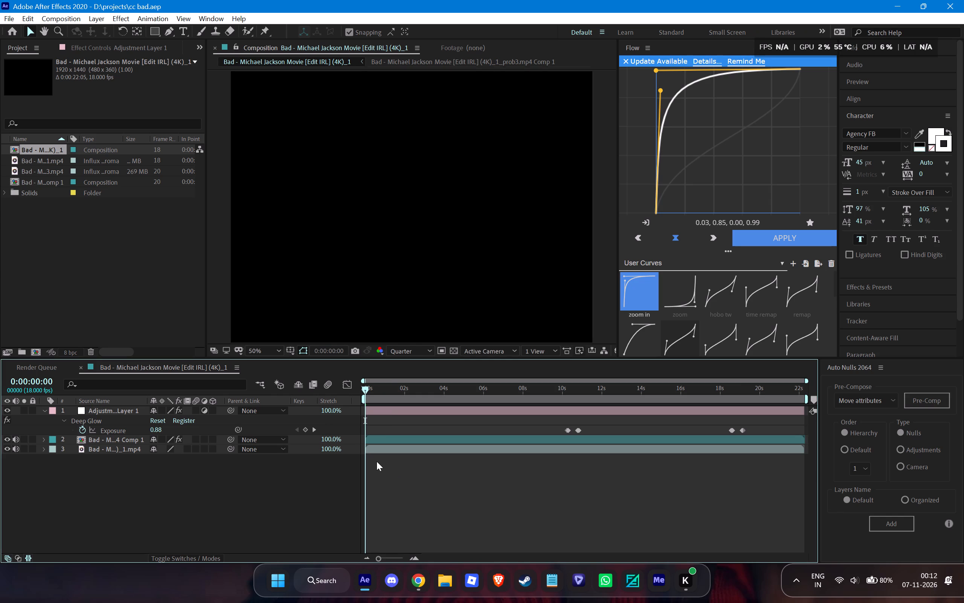
Switch to Chrome and close the YouTube tutorial tab showing the Furys copyright text animation.
left_click(421, 573)
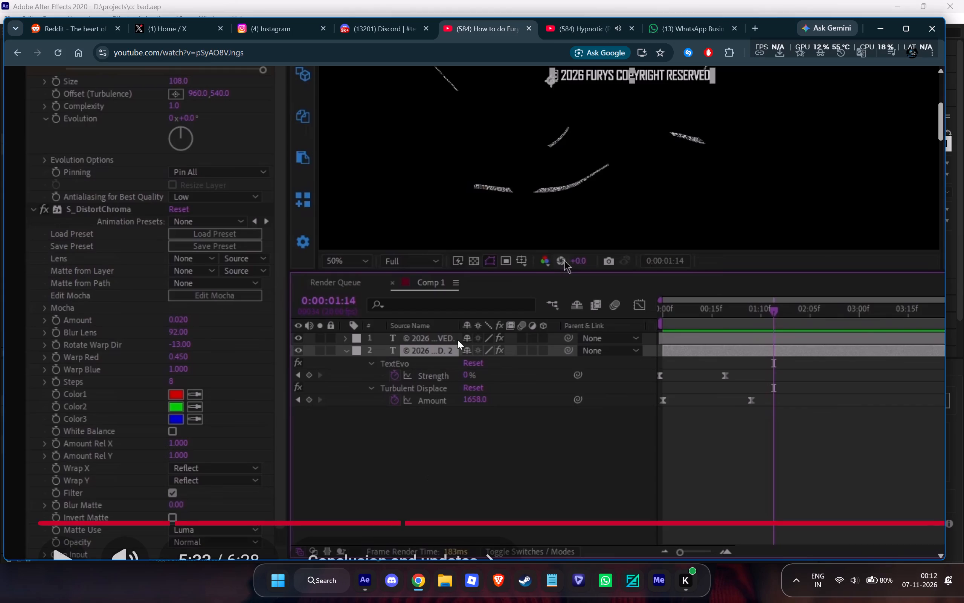
left_click(528, 25)
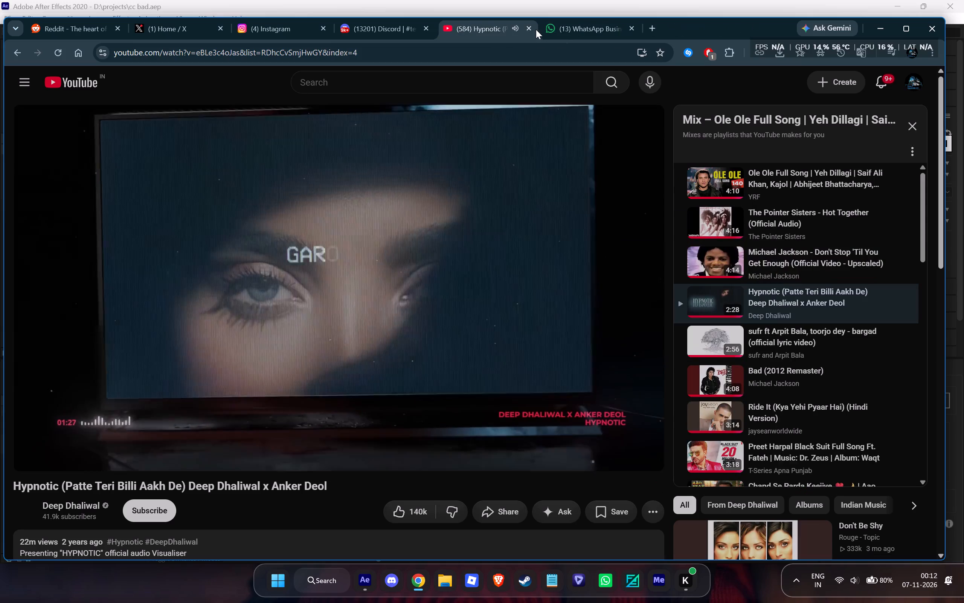